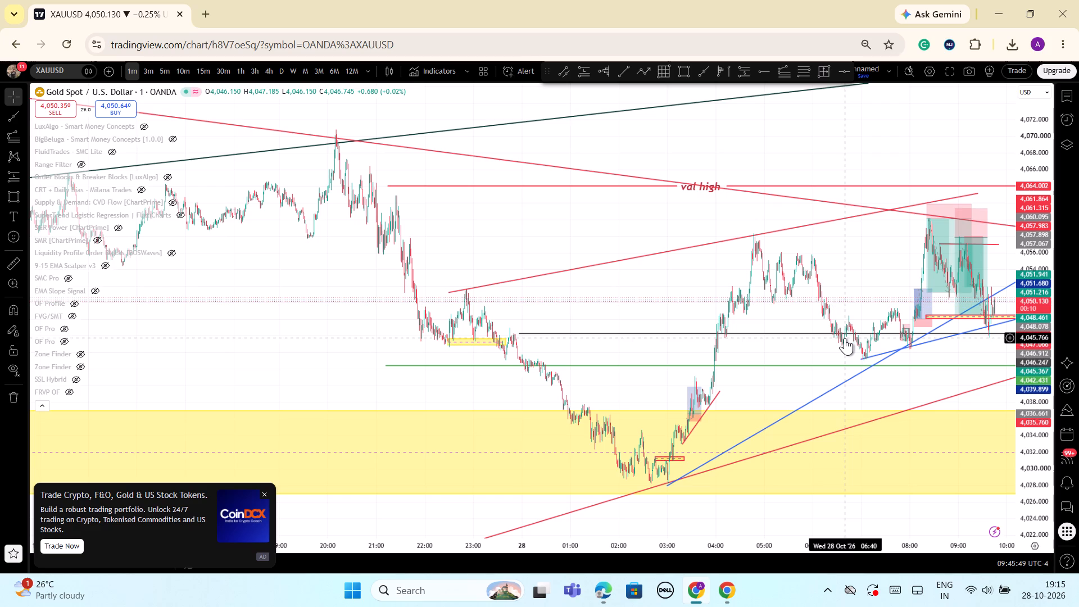
Examine the latest one-minute XAUUSD candles around the thin red-yellow zone near 4,048 and the two blue trendlines.
scroll(897, 366, "up", 4)
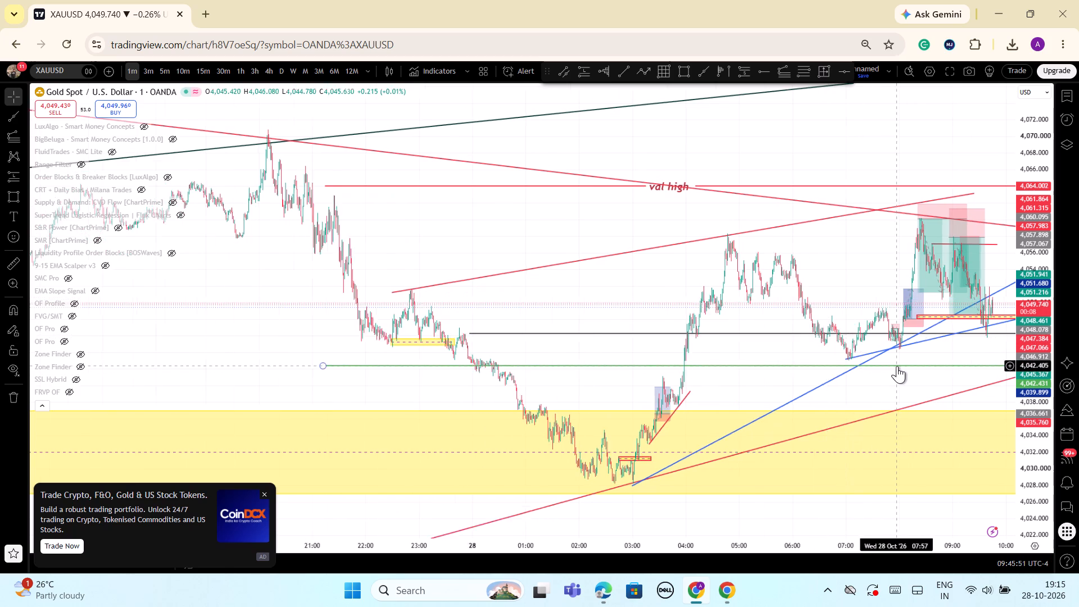
scroll(897, 366, "up", 6)
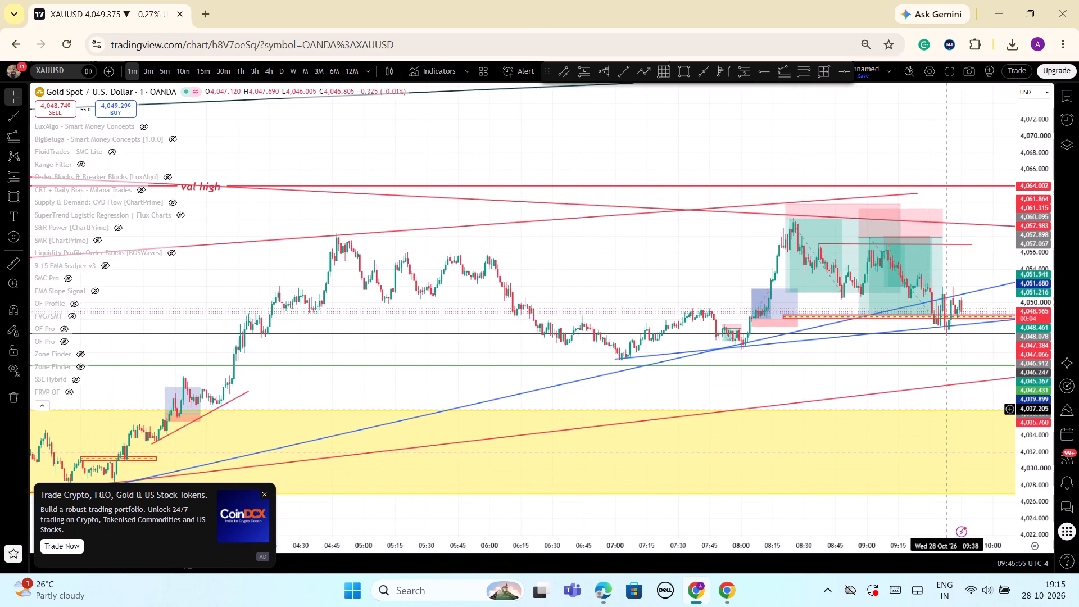
scroll(947, 409, "up", 7)
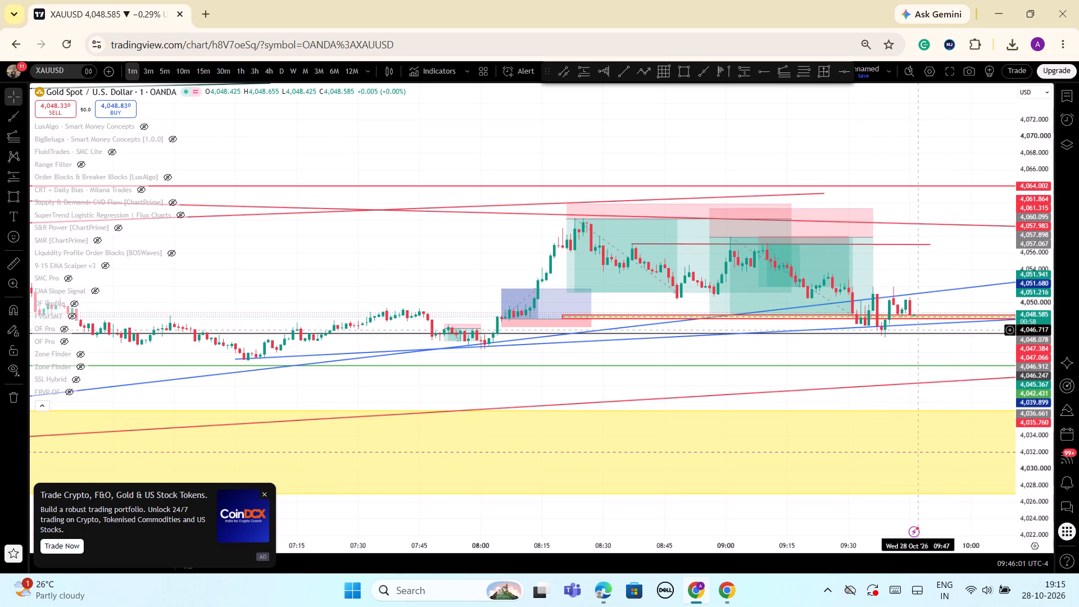
scroll(998, 360, "up", 2)
left_click_drag(1035, 445, 992, 320)
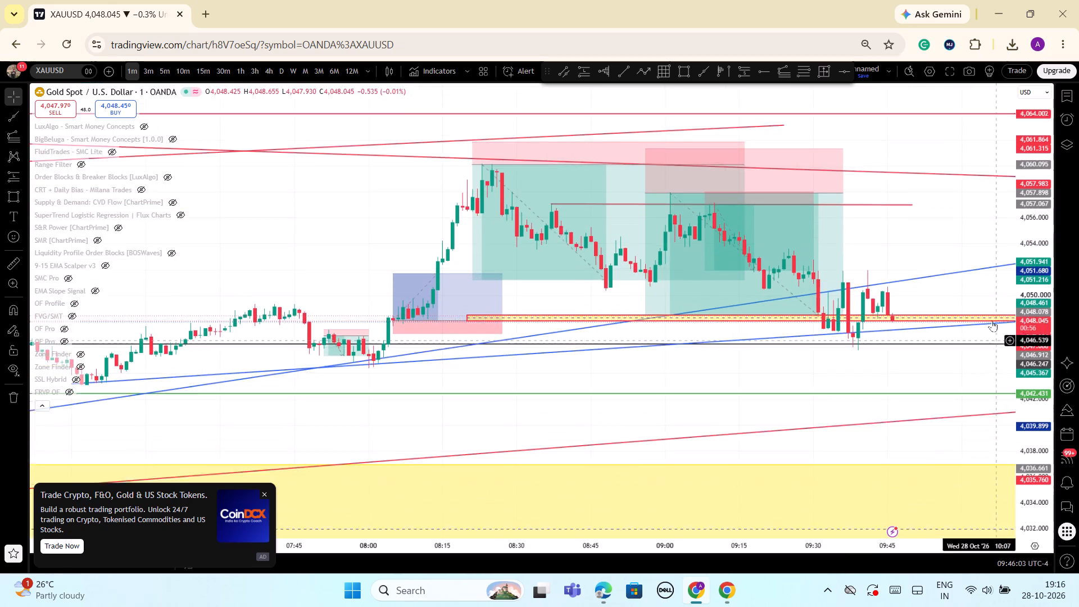
left_click_drag(992, 320, 989, 292)
scroll(974, 337, "up", 3)
scroll(974, 343, "down", 2)
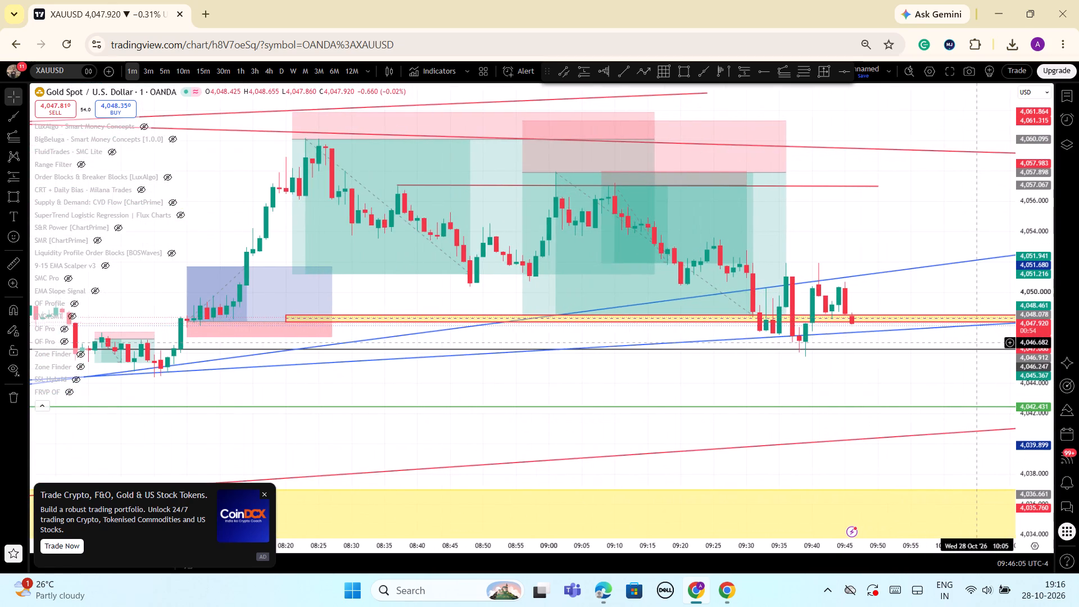
scroll(974, 343, "down", 4)
left_click_drag(1033, 296, 1017, 391)
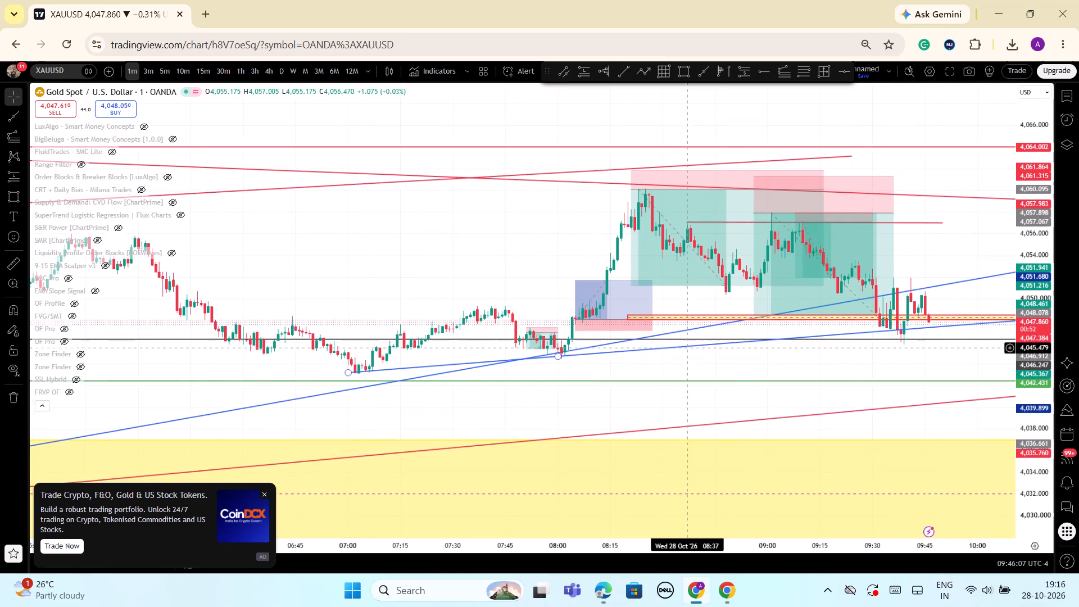
Compare the overnight price swing with the price action since 08:00 around the earlier position boxes and support lines.
scroll(675, 351, "down", 9)
scroll(761, 383, "down", 3)
scroll(761, 383, "up", 1)
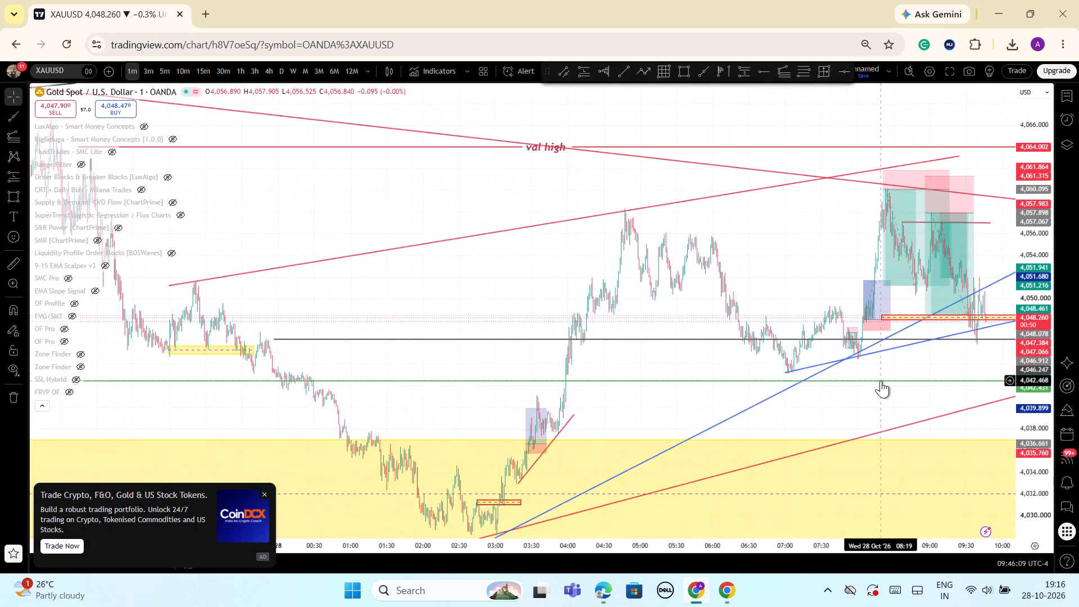
scroll(881, 380, "up", 3)
scroll(949, 356, "up", 1)
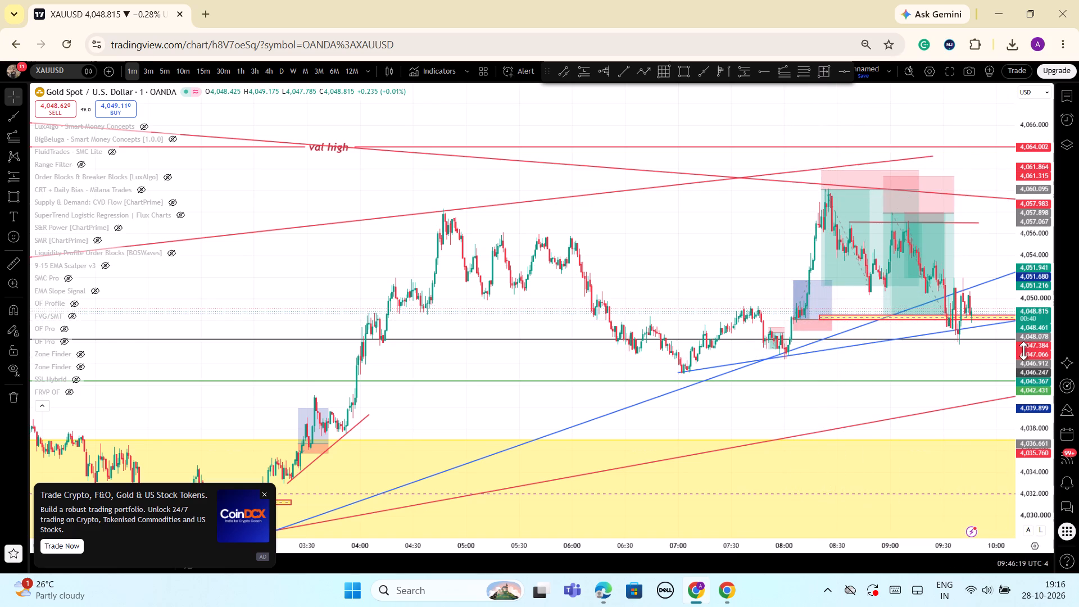
scroll(1023, 351, "up", 4)
scroll(1019, 360, "down", 4)
left_click_drag(968, 357, 946, 364)
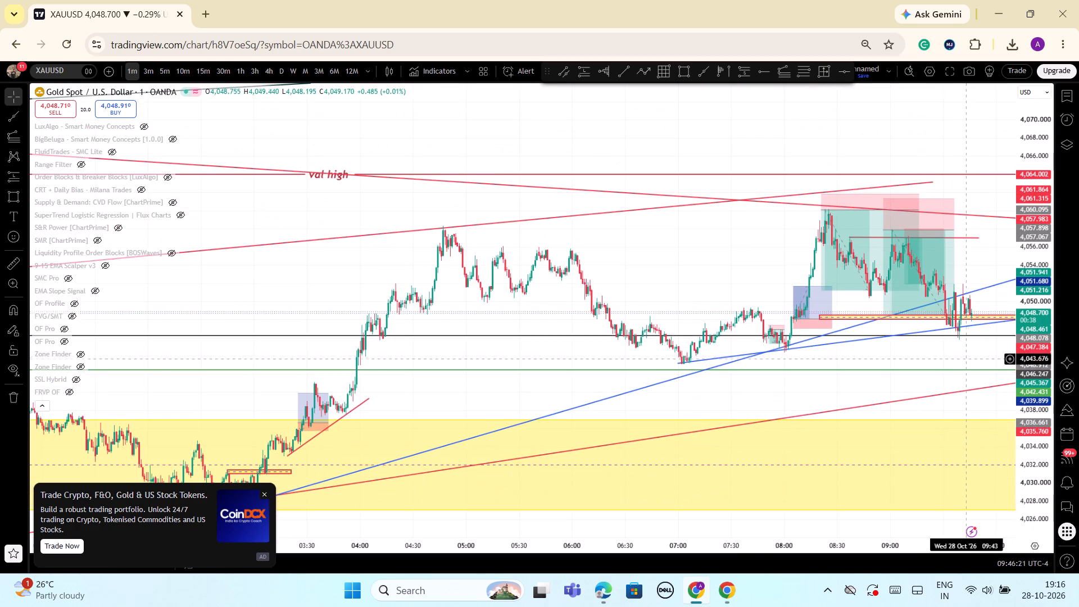
left_click_drag(946, 364, 911, 364)
scroll(910, 364, "up", 4)
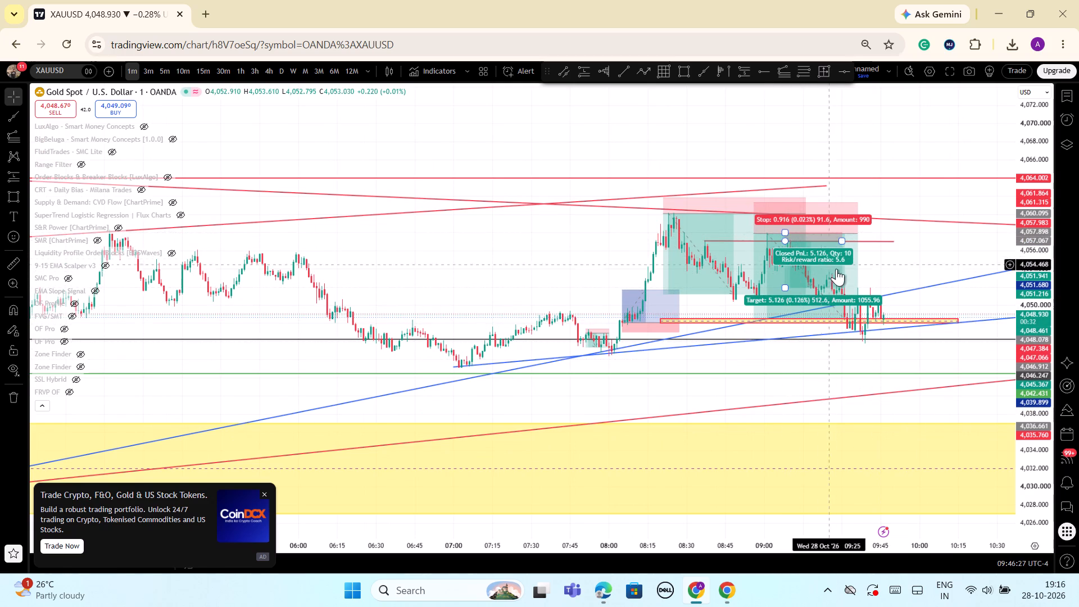
scroll(1015, 361, "up", 3)
scroll(1015, 361, "down", 2)
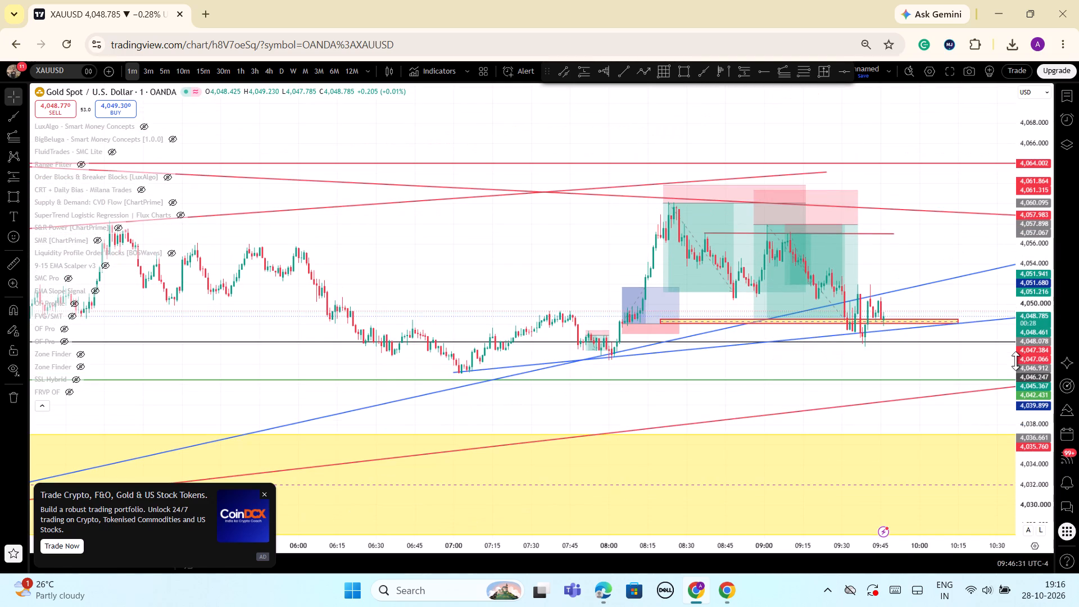
scroll(1015, 361, "up", 1)
scroll(1015, 361, "down", 2)
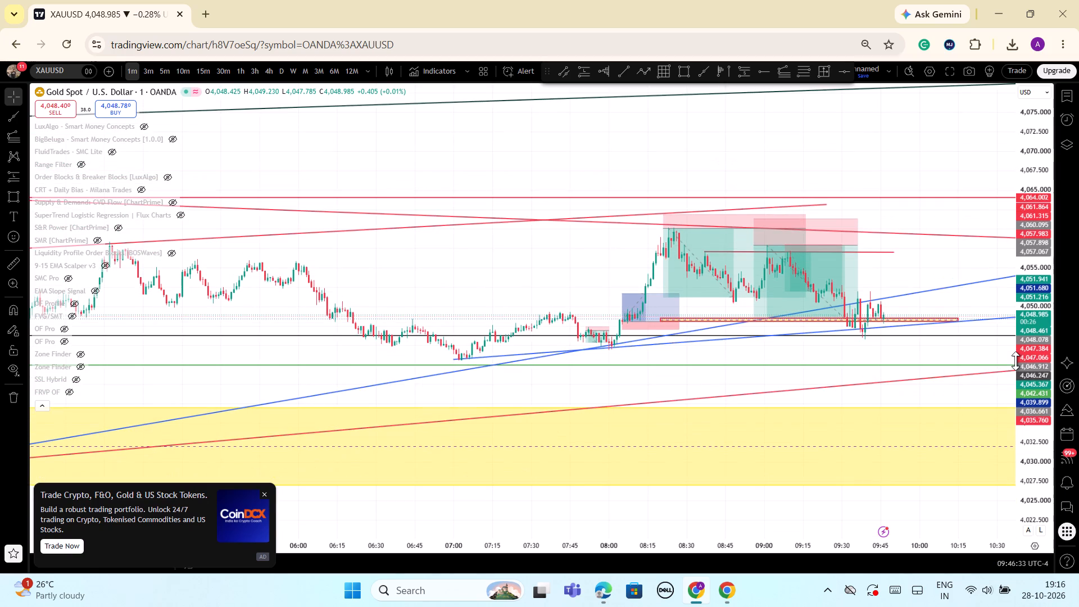
scroll(965, 362, "up", 4)
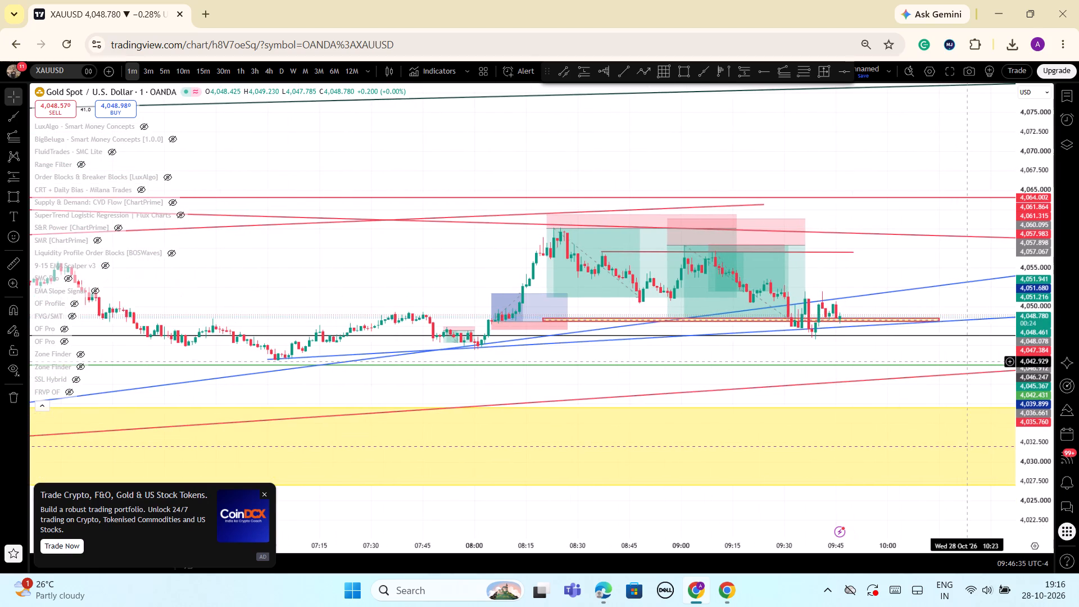
Examine the wider price structure back to the previous session, including the val high line and the long trendlines.
scroll(968, 362, "down", 5)
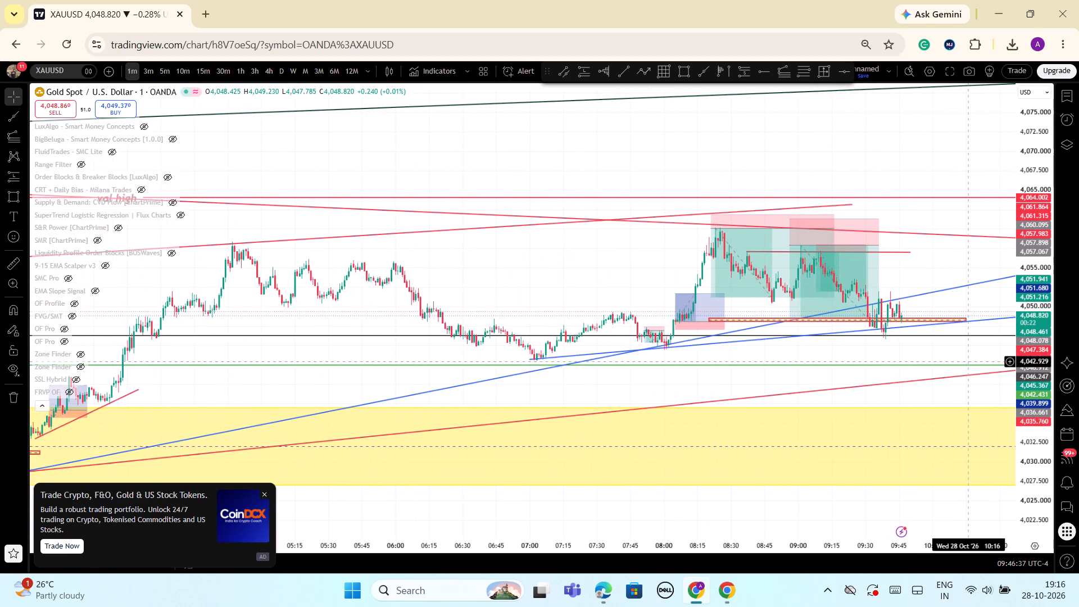
left_click_drag(1041, 443, 1027, 364)
scroll(737, 368, "down", 2)
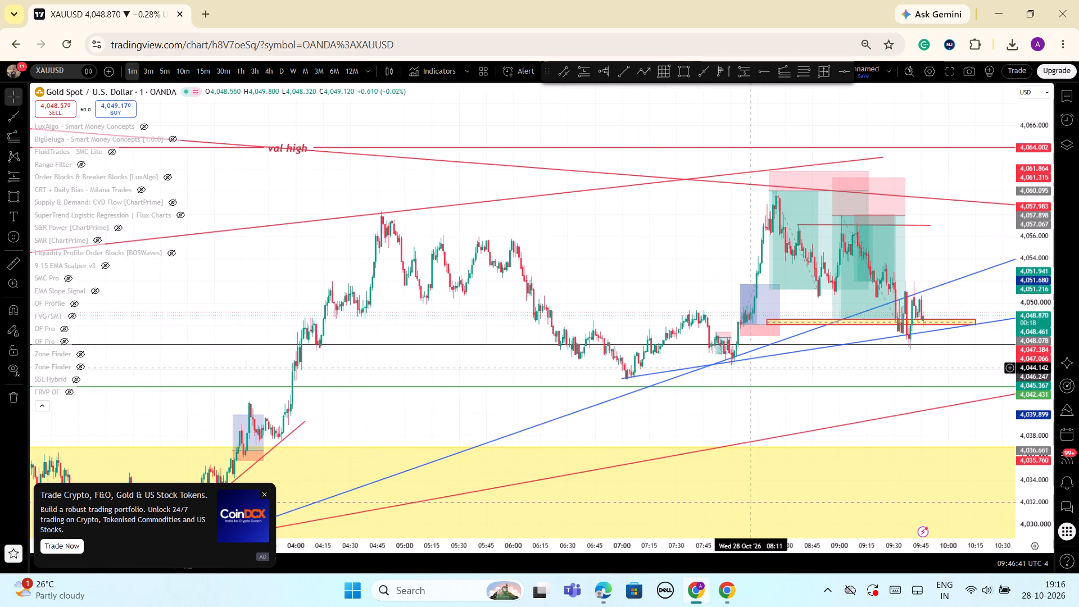
scroll(711, 339, "down", 7)
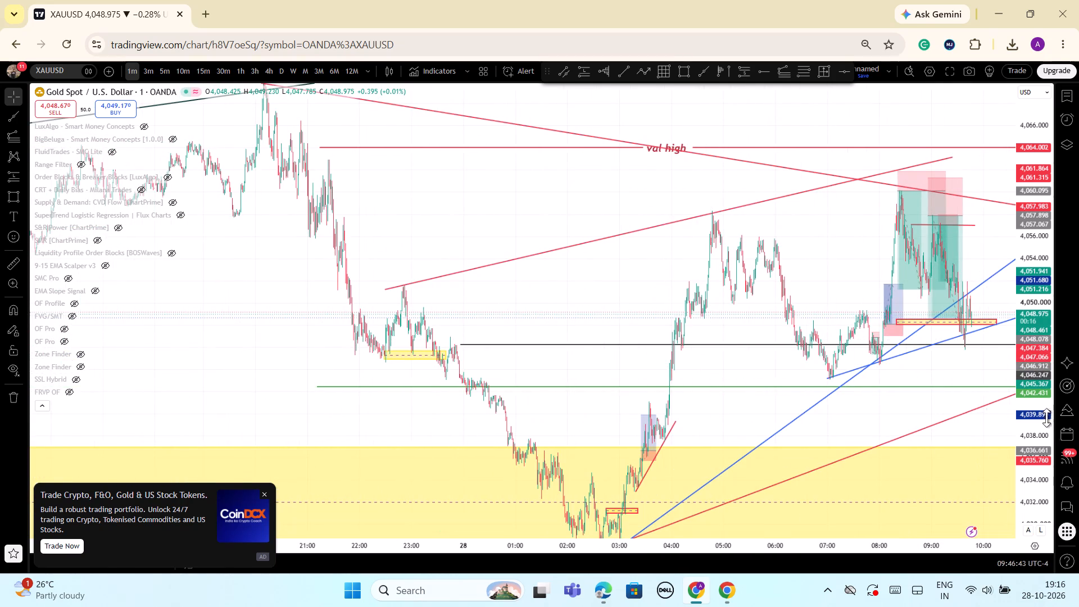
left_click_drag(1046, 405, 1043, 503)
scroll(855, 401, "down", 4)
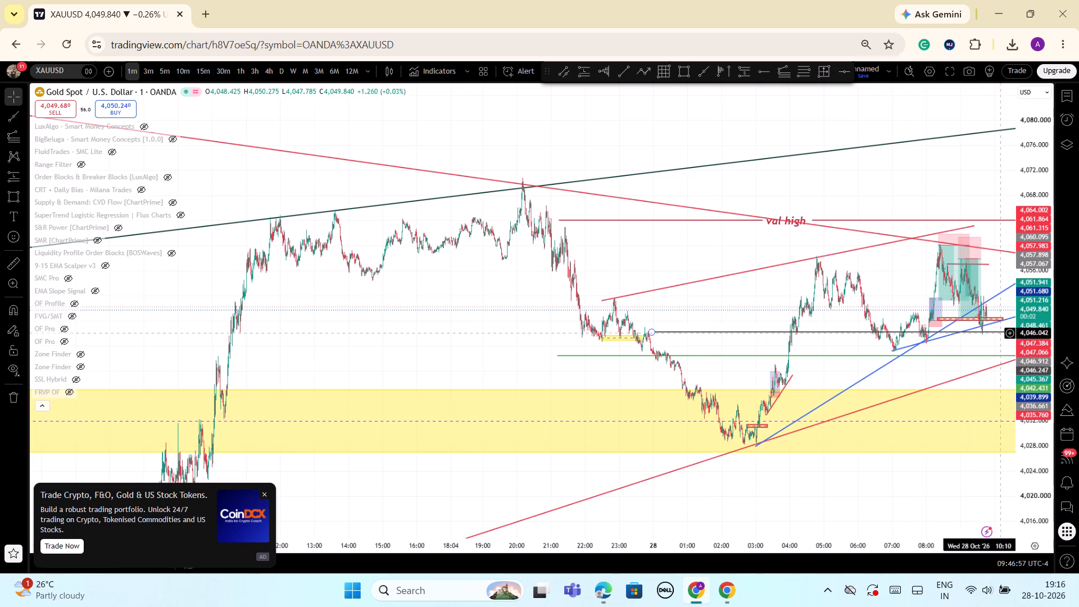
Examine the morning range between the val high line and the large yellow zone up to the latest candles.
scroll(990, 337, "up", 5)
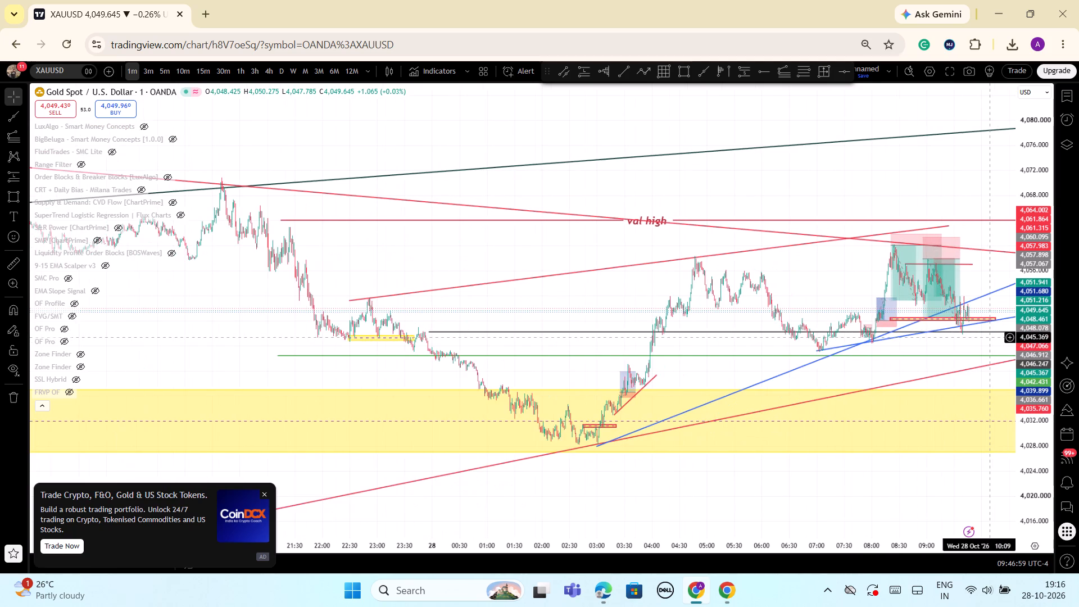
scroll(990, 337, "up", 6)
scroll(899, 338, "up", 2)
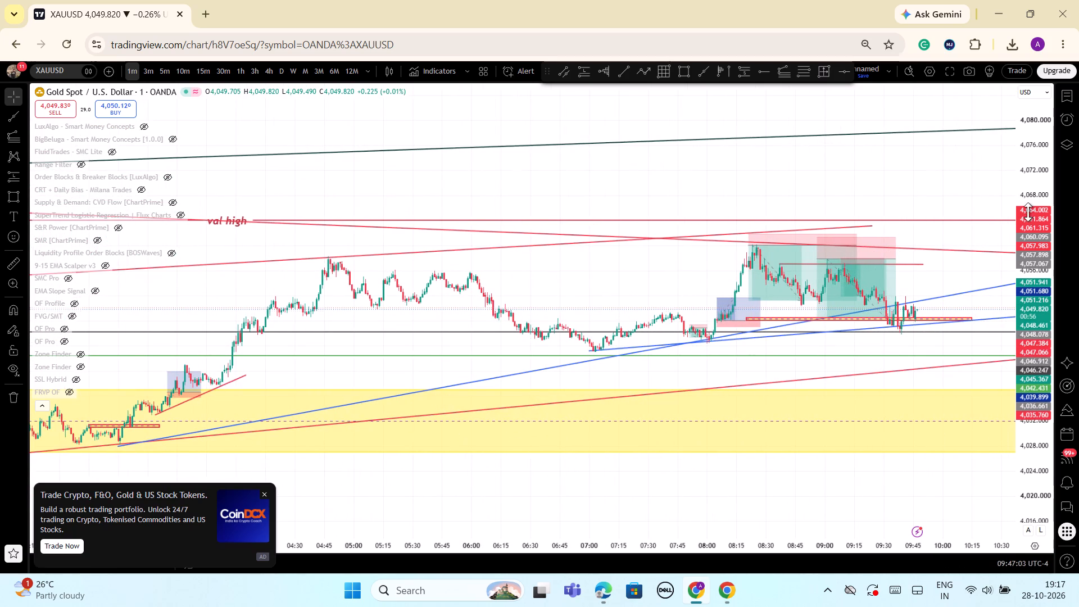
left_click_drag(1033, 188, 1038, 232)
scroll(1035, 233, "down", 2)
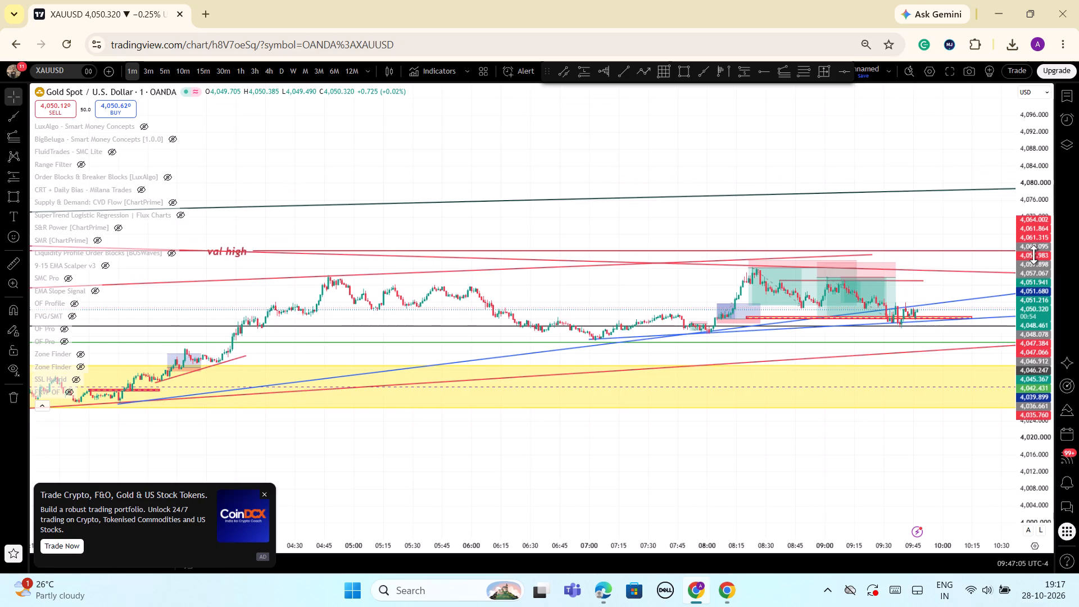
scroll(1033, 255, "up", 3)
left_click_drag(1035, 420, 1022, 350)
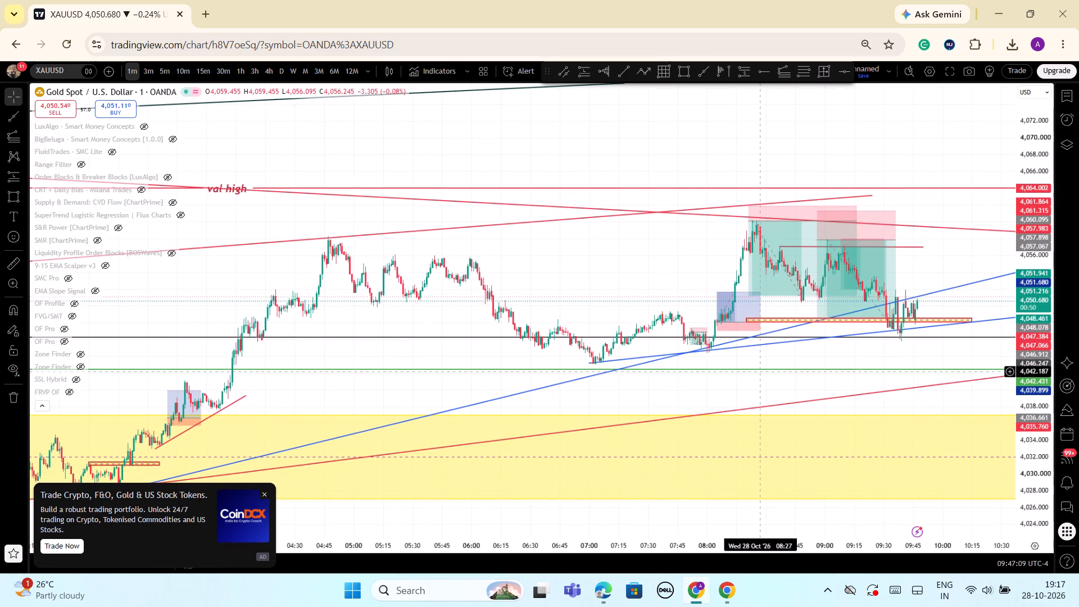
Collapse the list of hidden indicators on the chart.
left_click(39, 402)
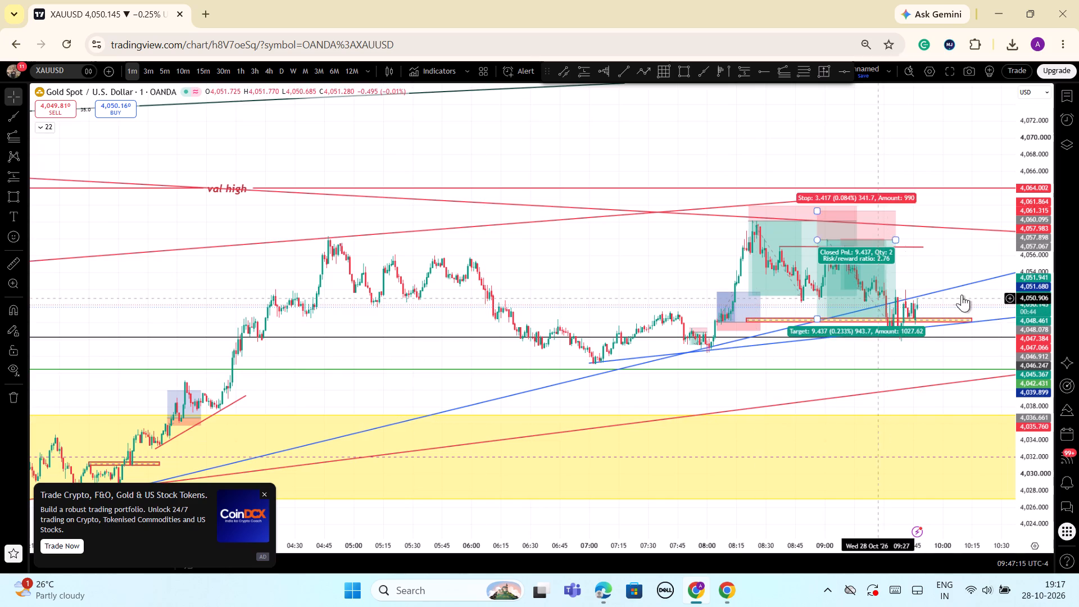
Draw a rectangle around the latest consolidation from about 4,051.91 at 09:36 down to about 4,045.83 near 10:30.
left_click(686, 71)
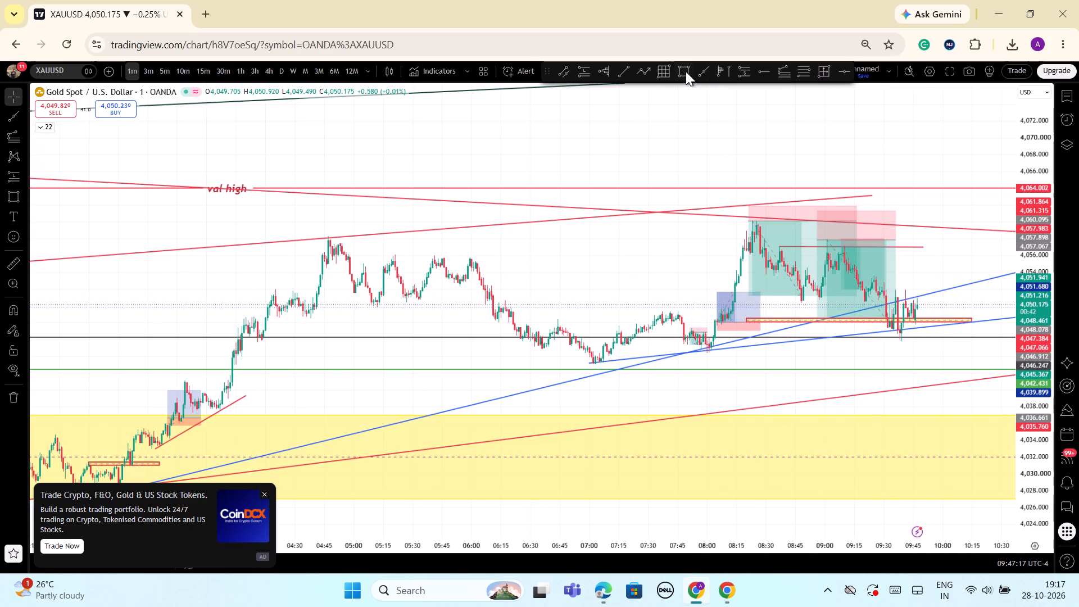
left_click(895, 290)
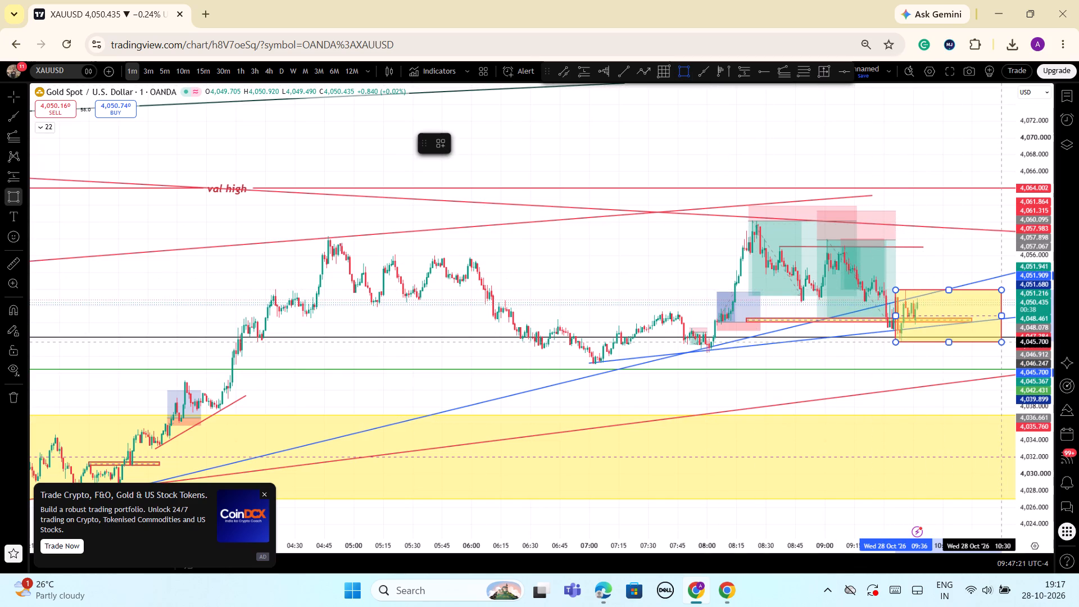
left_click(1004, 341)
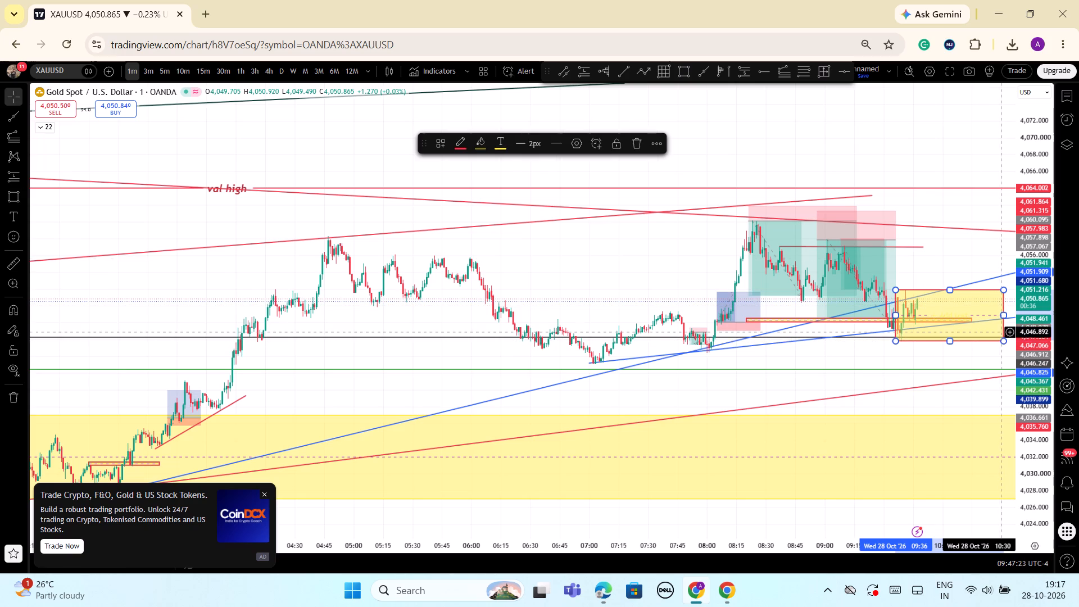
left_click(945, 253)
Draw a trend-based Fibonacci extension from the low at about 4,045.93 to the 09:41 high at 4,051.91, then about 4,045.83 at 10:12.
scroll(1019, 384, "up", 2)
scroll(1019, 382, "down", 3)
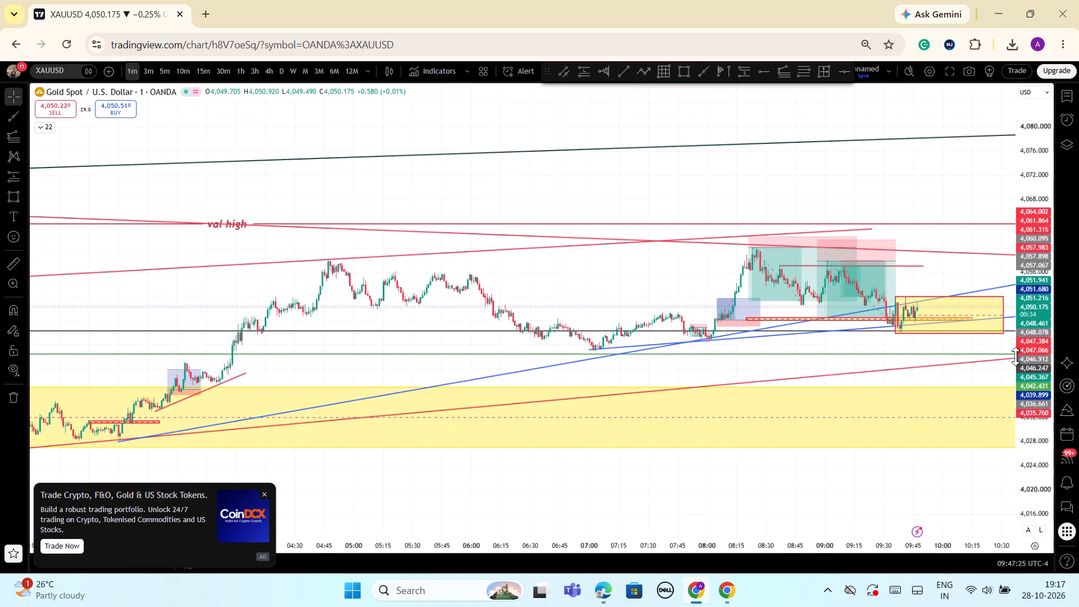
left_click_drag(972, 374, 913, 371)
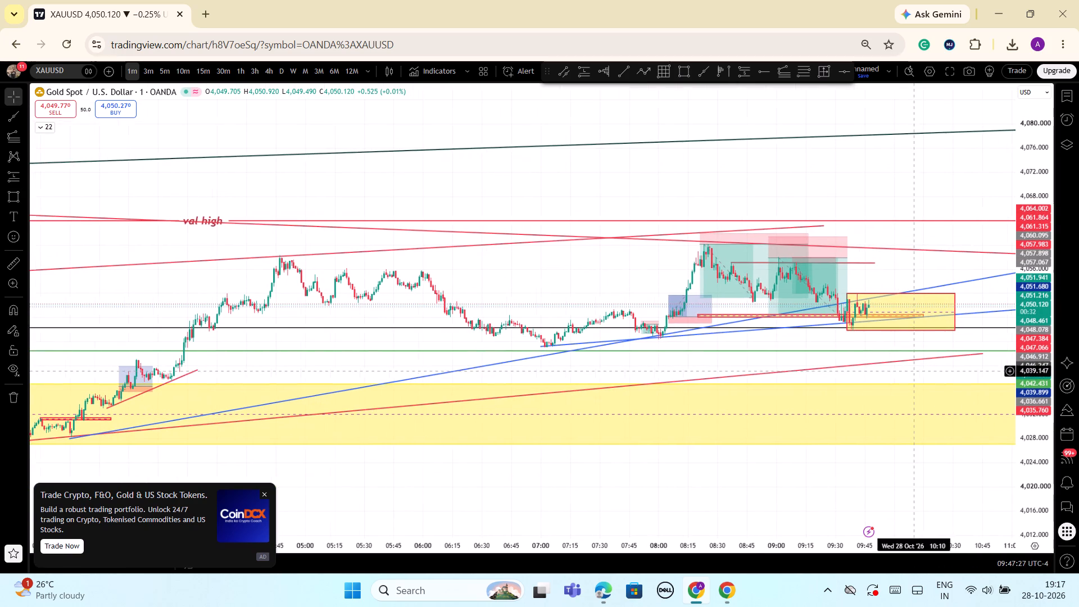
left_click_drag(913, 371, 913, 370)
left_click_drag(1024, 454, 1025, 319)
scroll(874, 291, "up", 3)
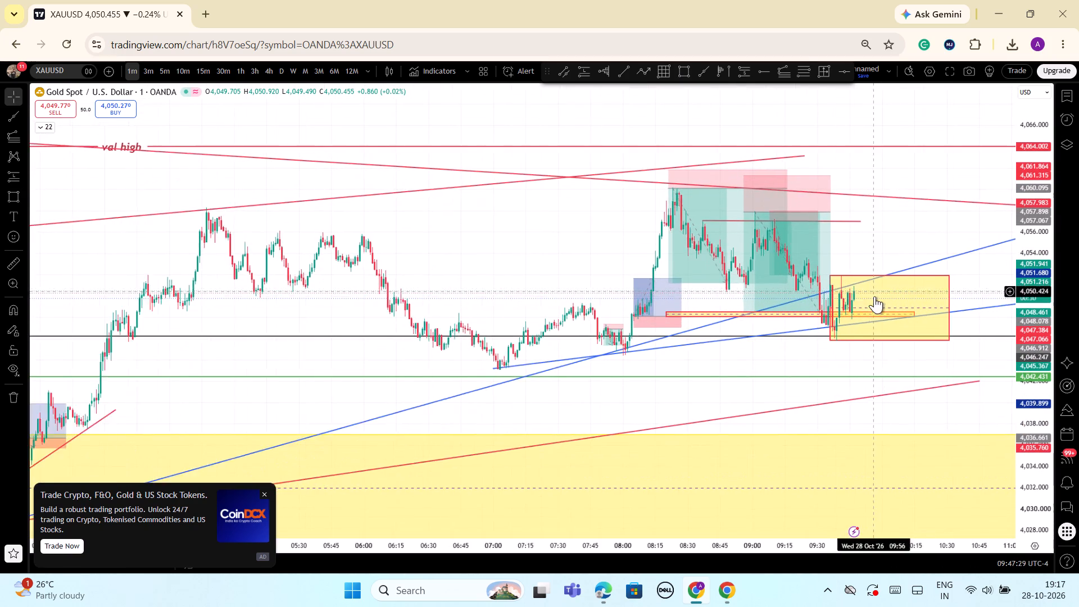
scroll(953, 330, "up", 4)
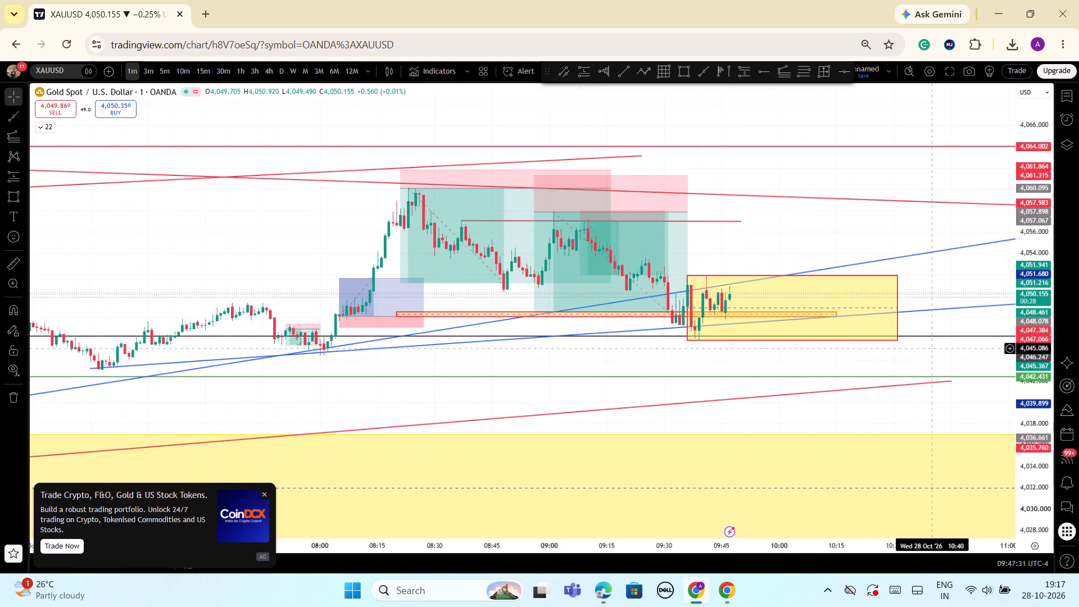
left_click(785, 75)
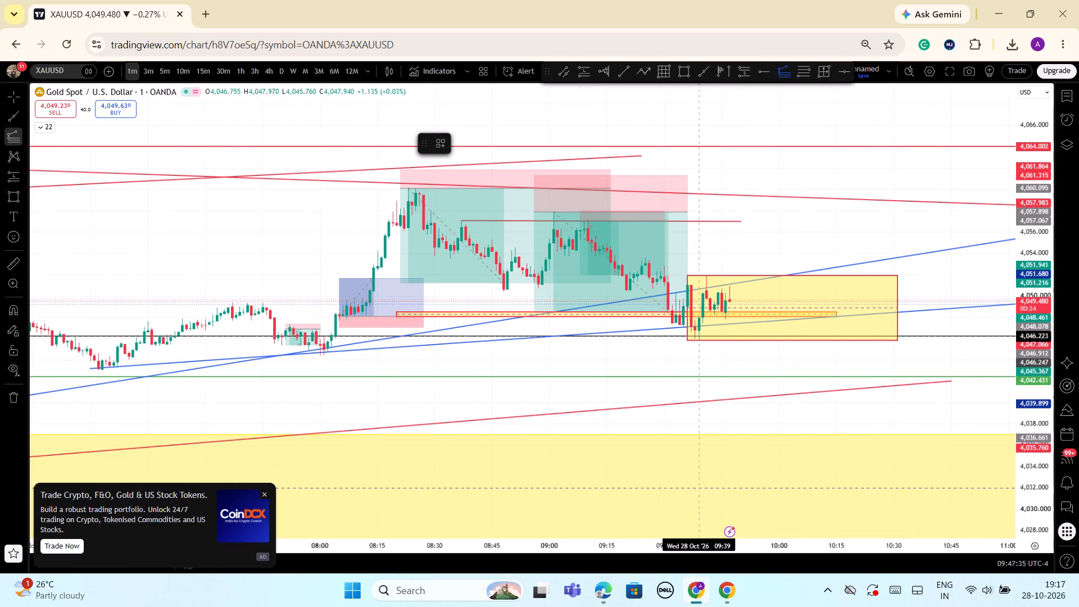
left_click(696, 339)
left_click(708, 276)
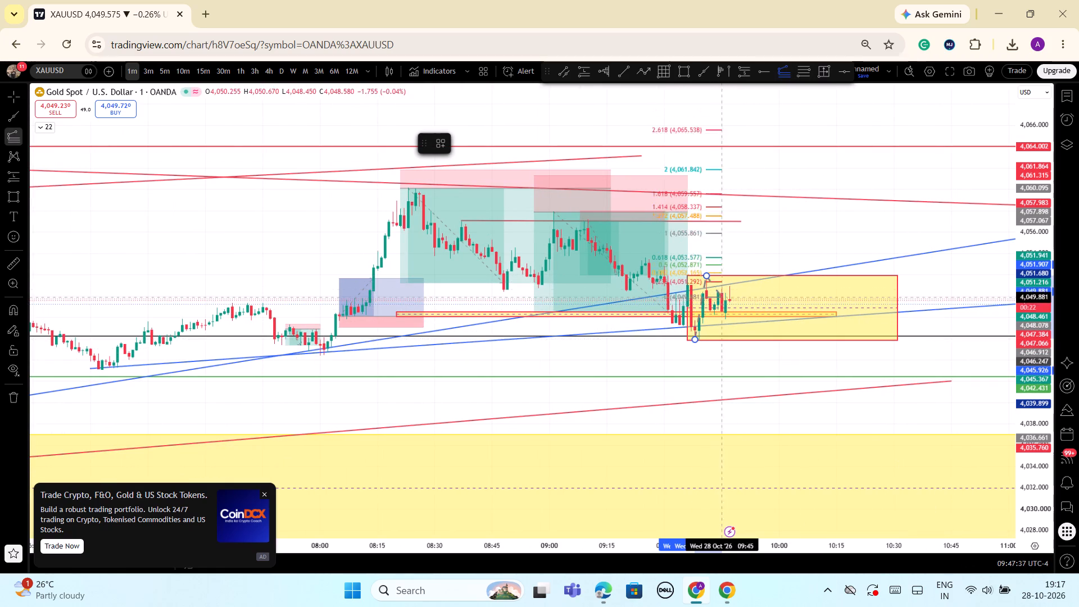
left_click(823, 341)
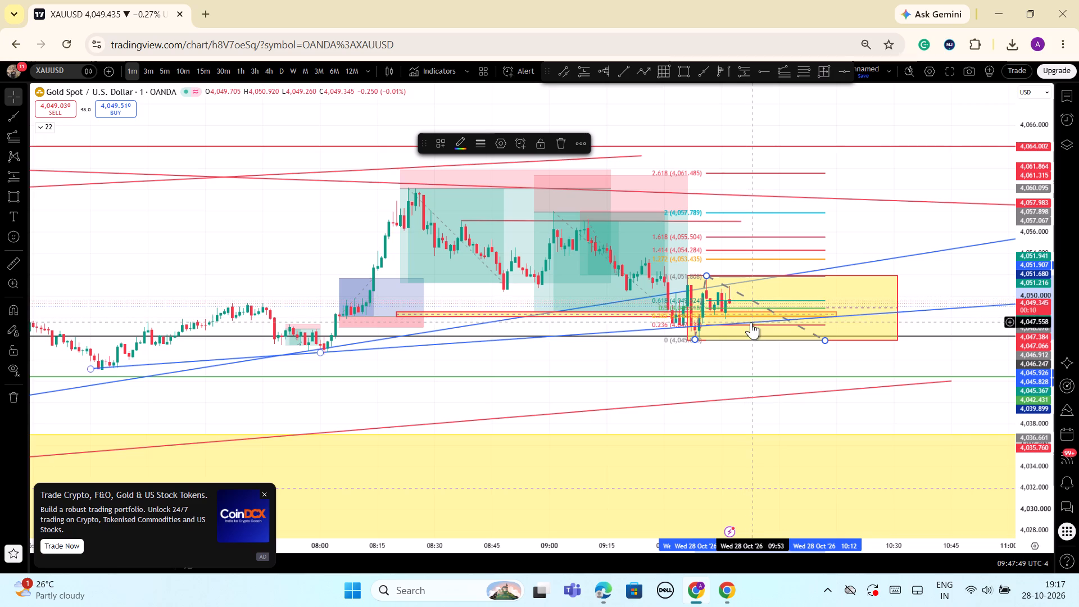
Place a long position at 09:50 with entry about 4,047.31, stop about 4,045.88 and target about 4,055.17.
scroll(849, 236, "down", 1)
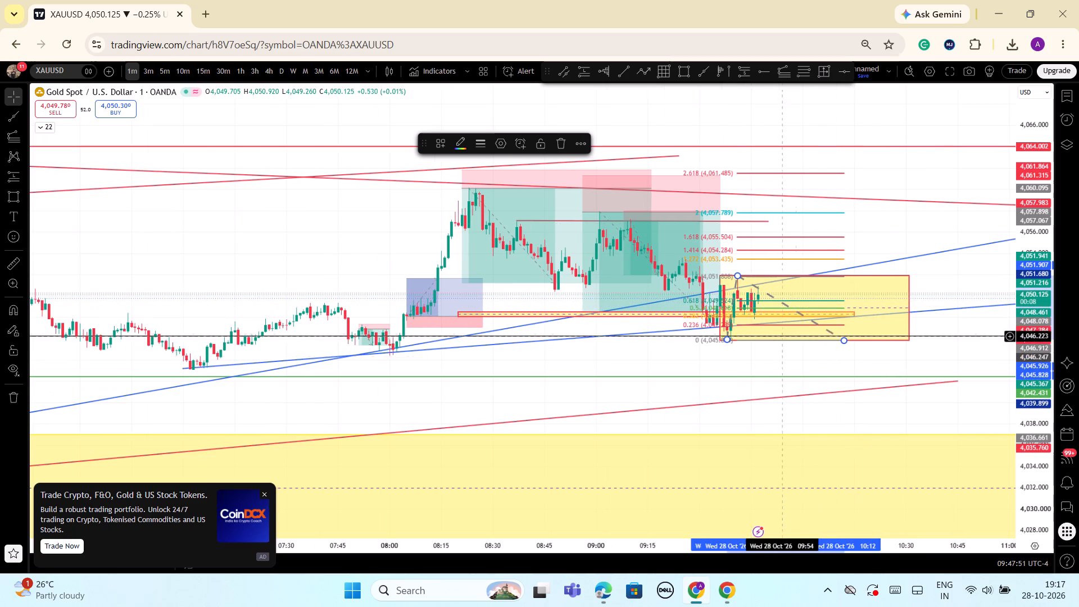
left_click(587, 74)
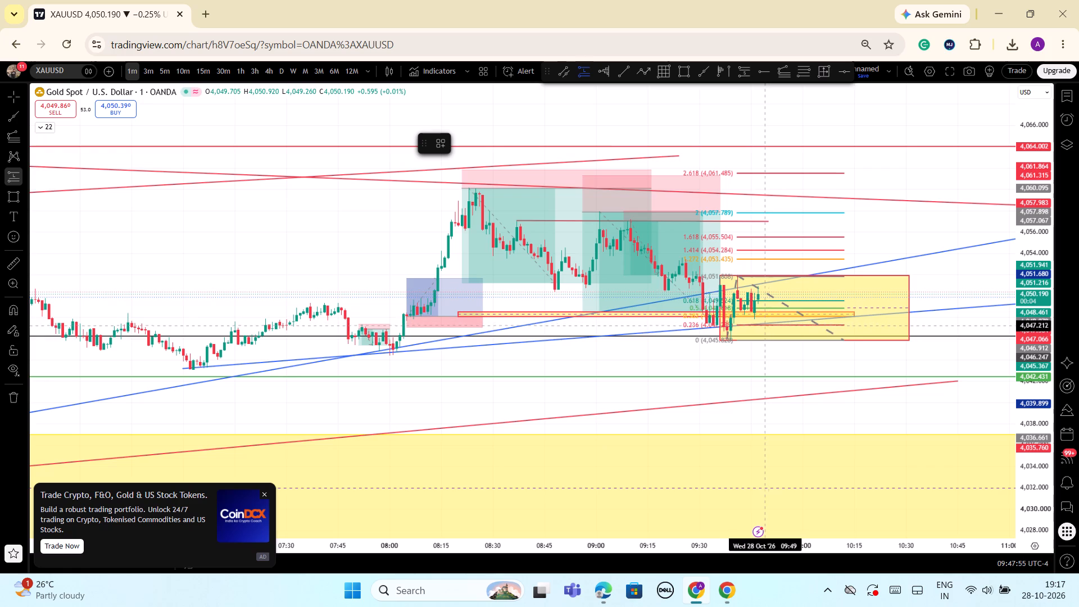
left_click(768, 325)
left_click_drag(767, 360, 768, 357)
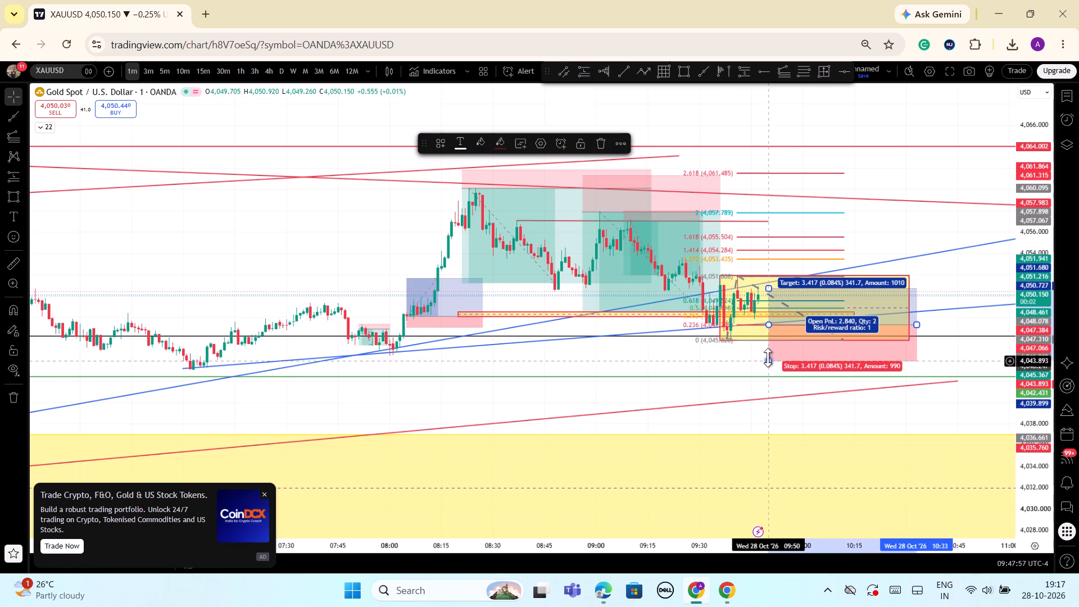
left_click_drag(768, 357, 770, 340)
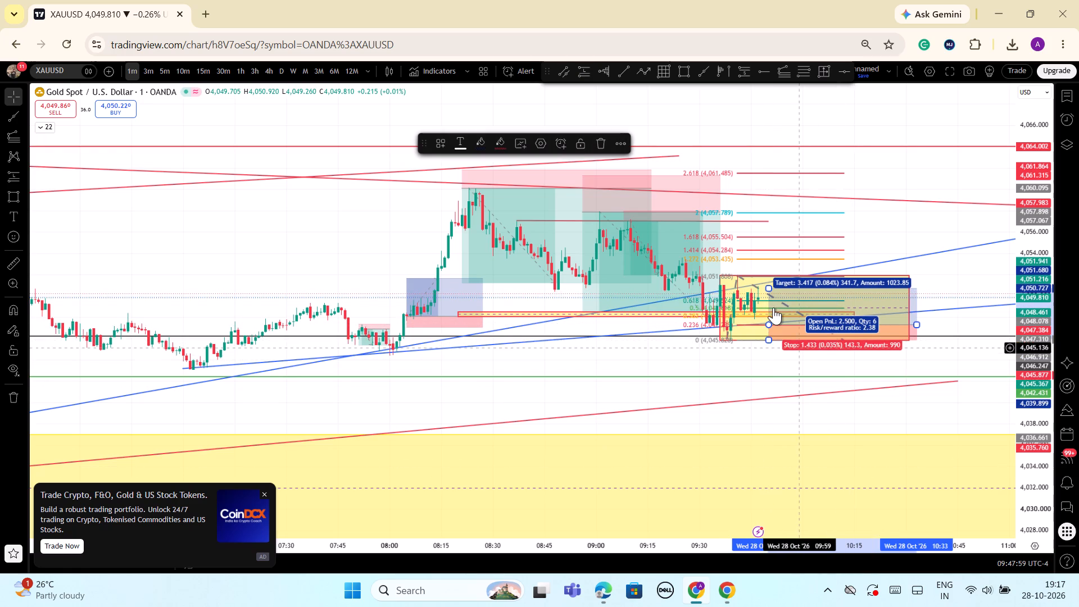
left_click_drag(769, 288, 768, 271)
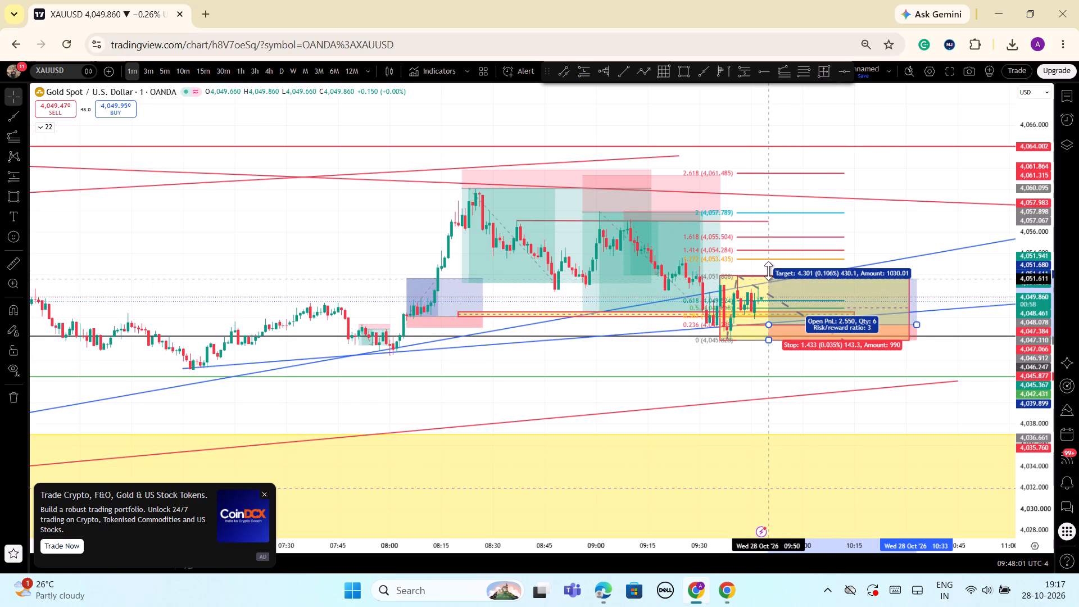
left_click_drag(768, 271, 769, 266)
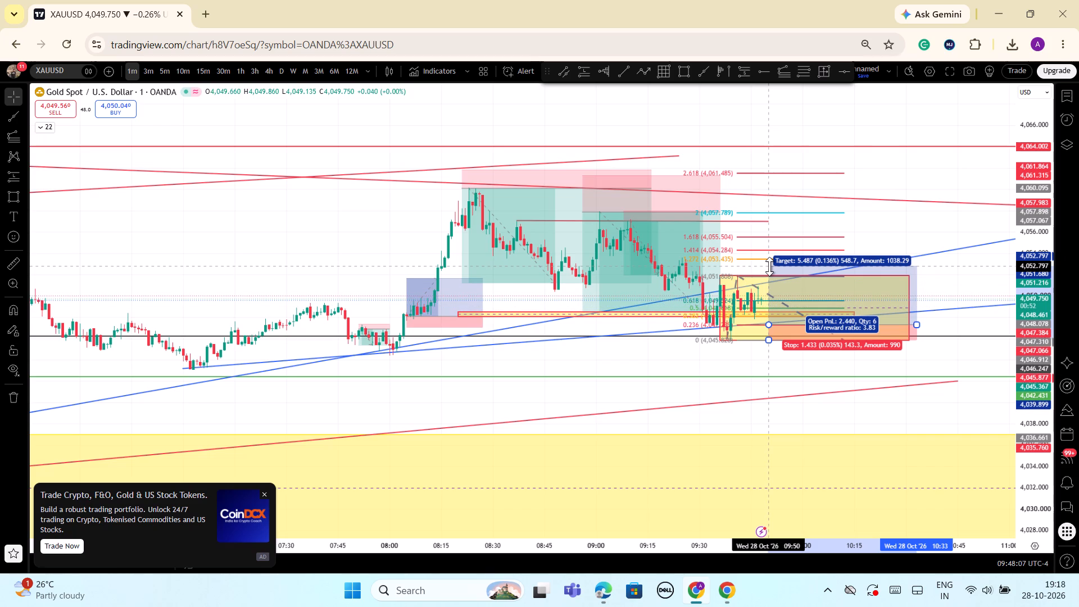
left_click_drag(769, 266, 769, 241)
left_click(882, 163)
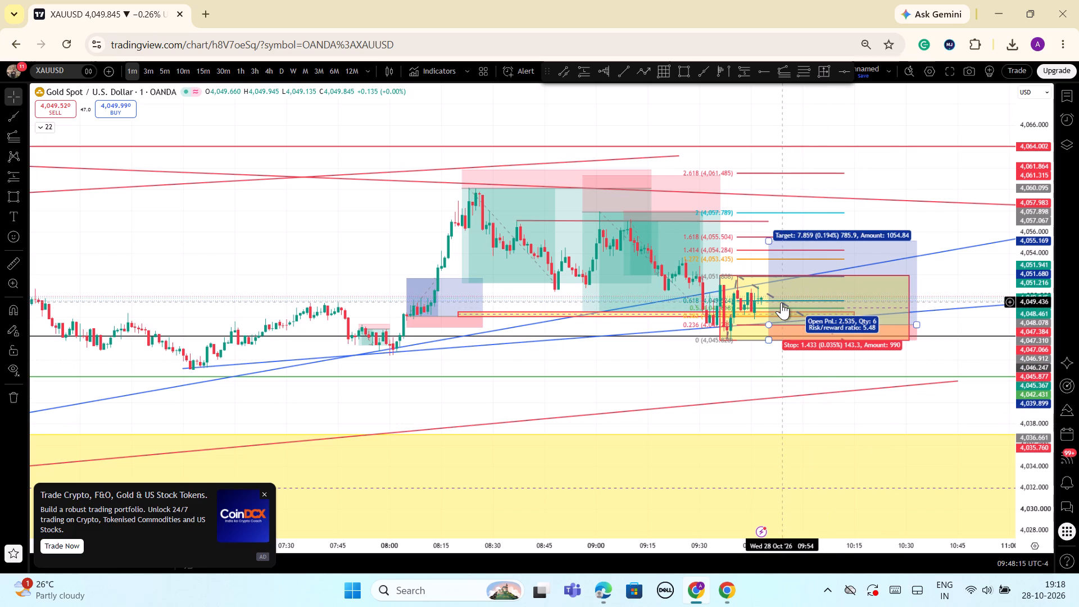
Delete the trend-based Fibonacci extension drawn over the latest consolidation.
left_click(737, 275)
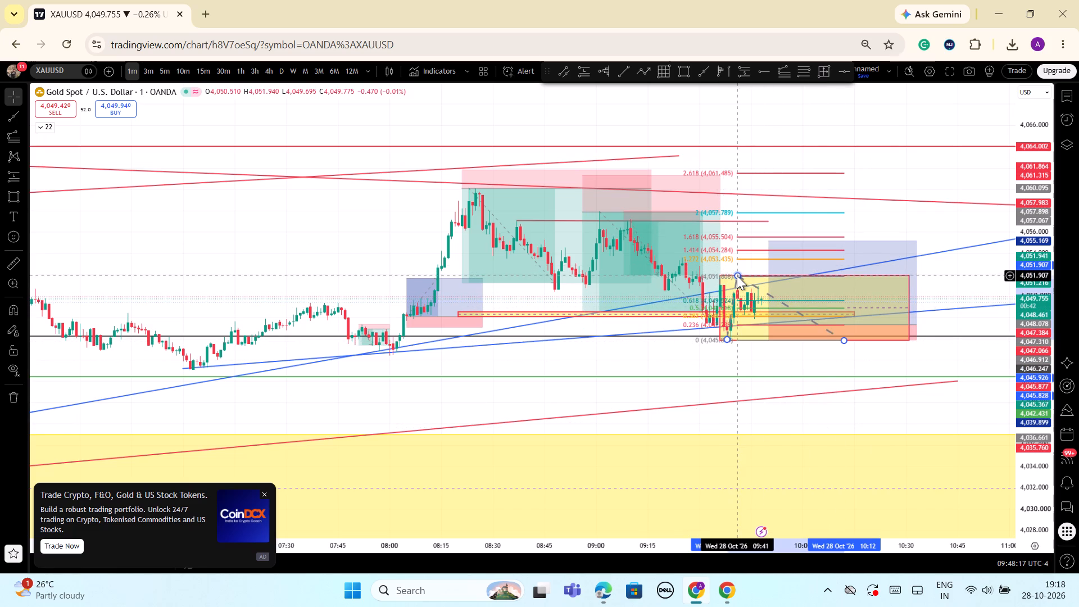
left_click(563, 142)
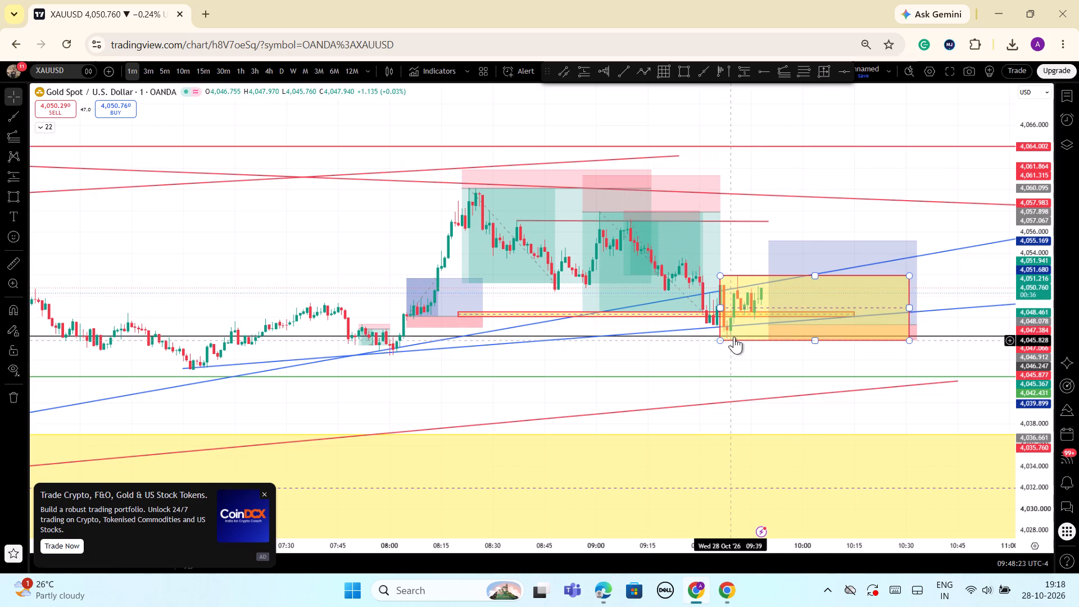
Draw a trend-based Fibonacci extension from the 09:27 high at about 4,053.44 to about 4,046.27, then about 4,053.39 at 09:51.
left_click(788, 71)
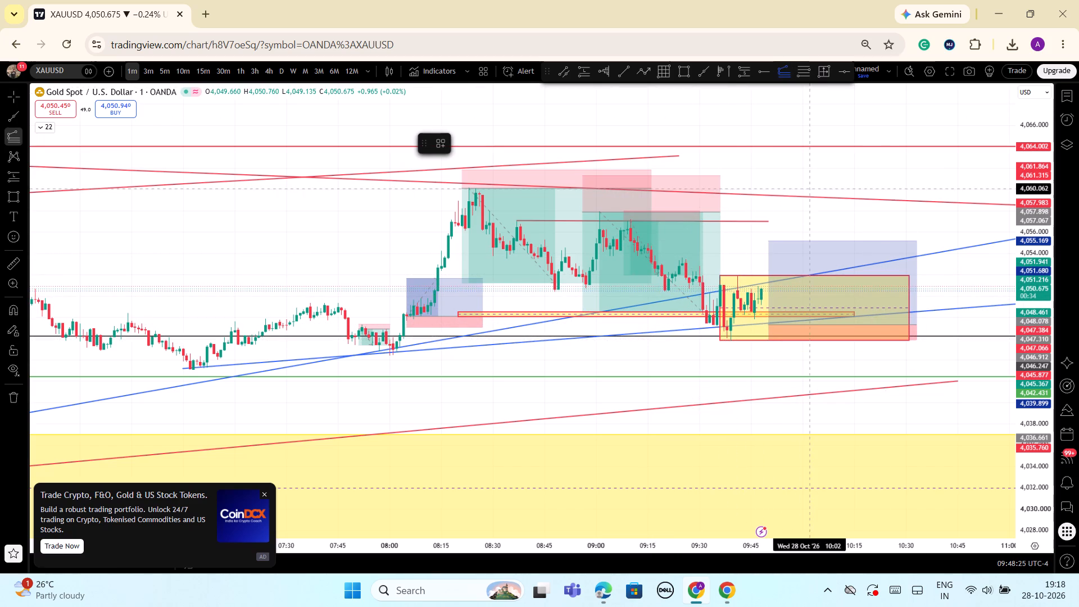
left_click(684, 260)
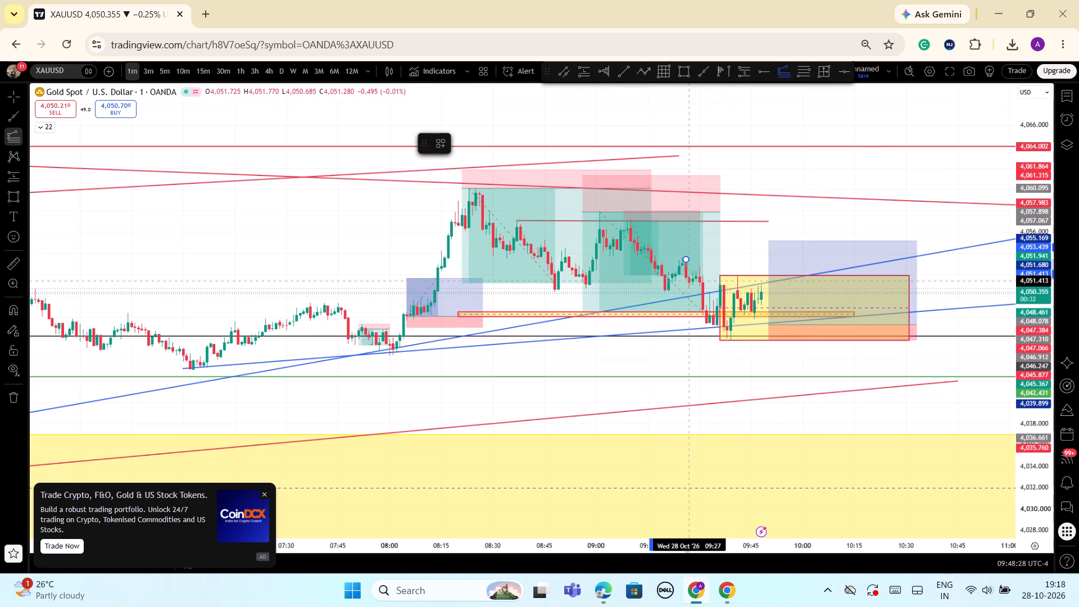
left_click(689, 289)
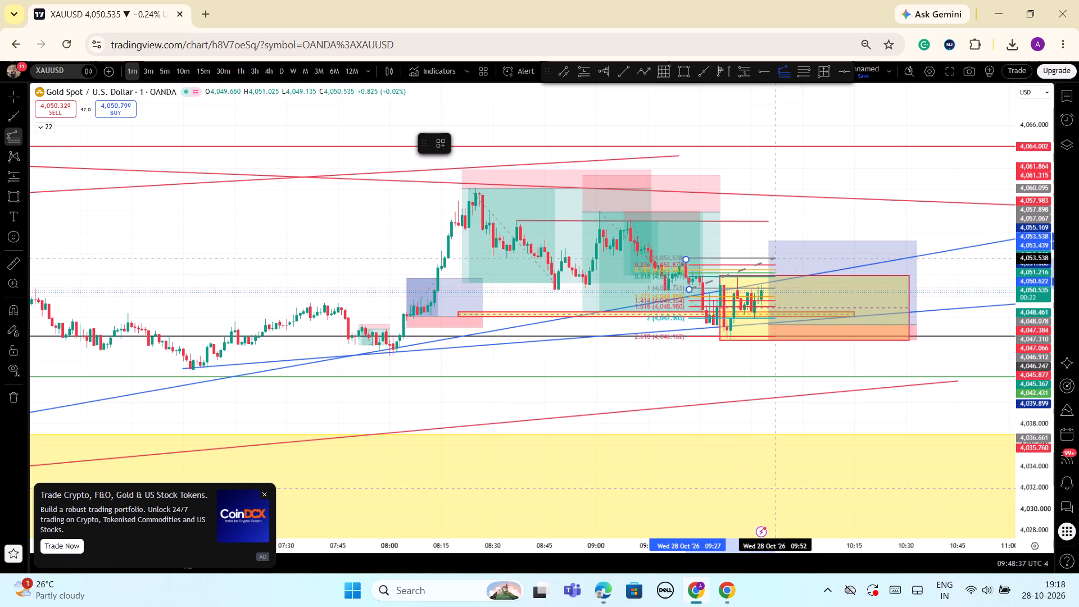
left_click(772, 260)
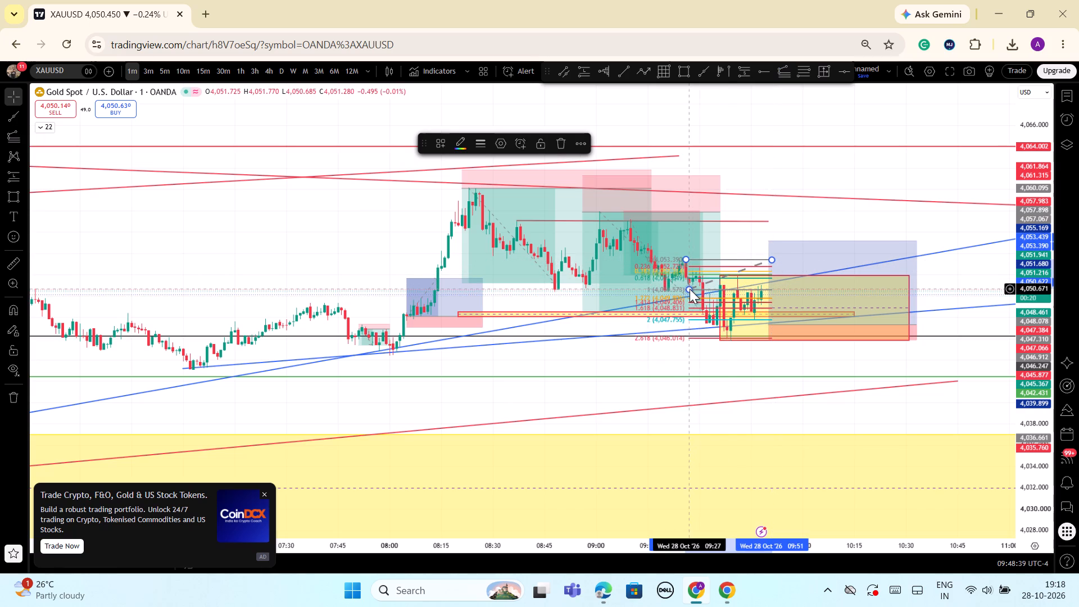
left_click_drag(690, 289, 718, 336)
Draw a rectangle from about 4,051.81 at 09:41 to about 4,050.72 at 09:54 and apply the red drawing template.
scroll(788, 303, "up", 3)
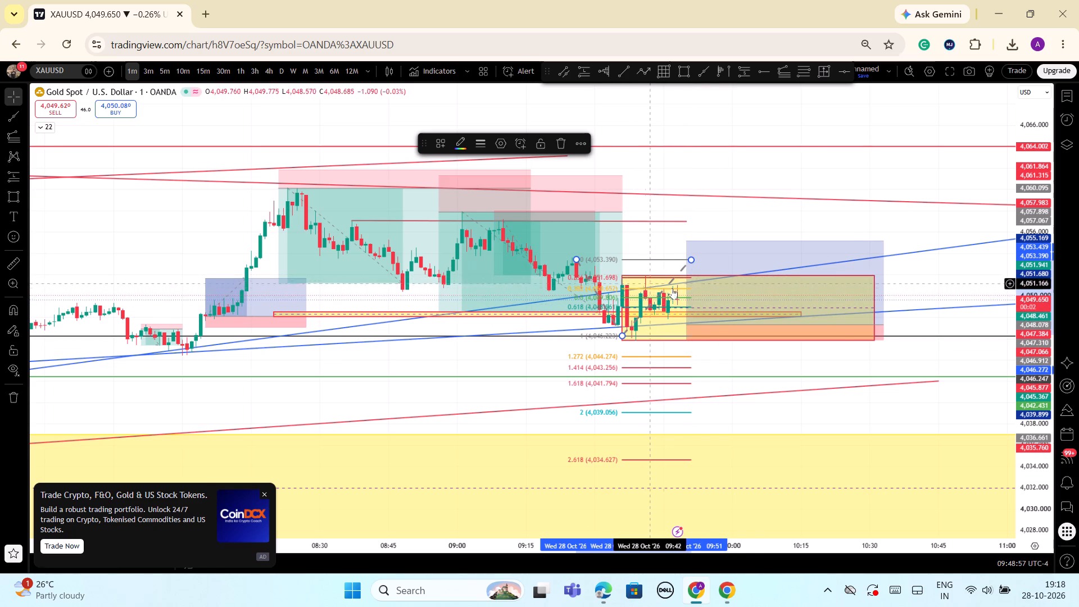
left_click(684, 71)
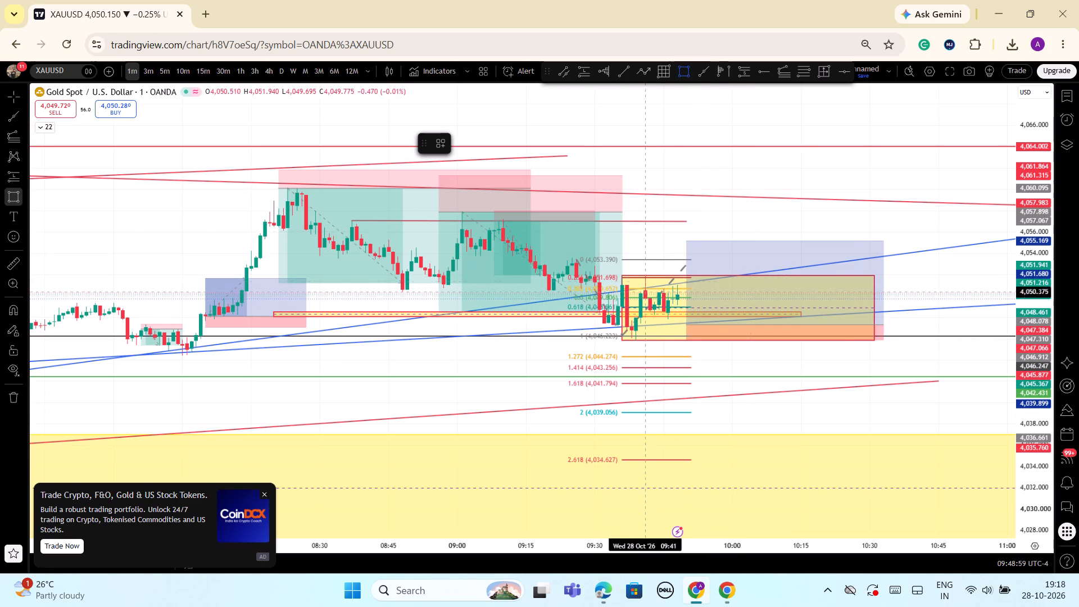
left_click(643, 277)
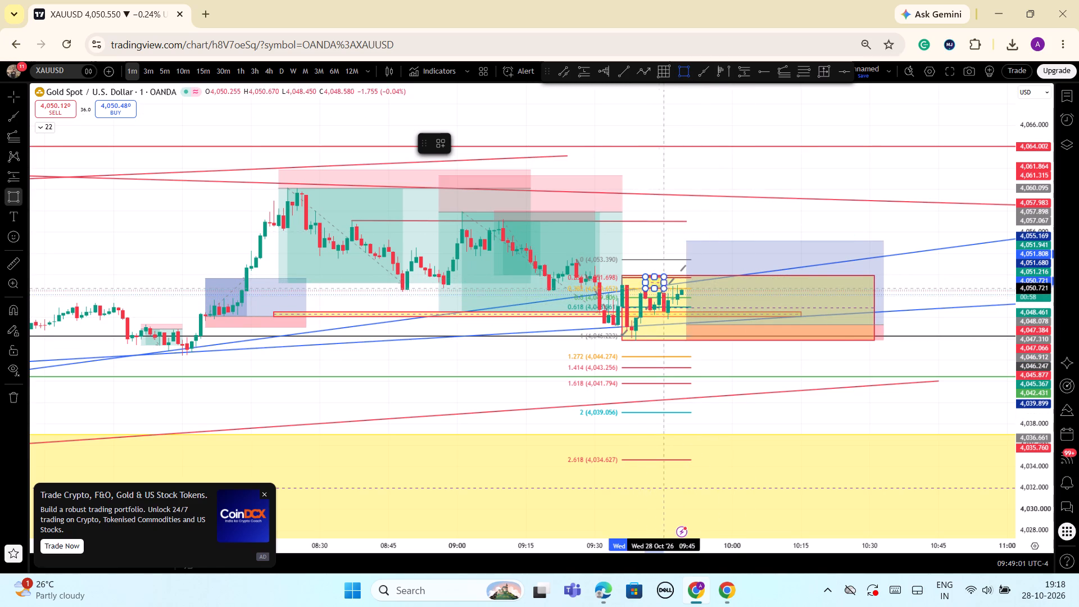
left_click(707, 288)
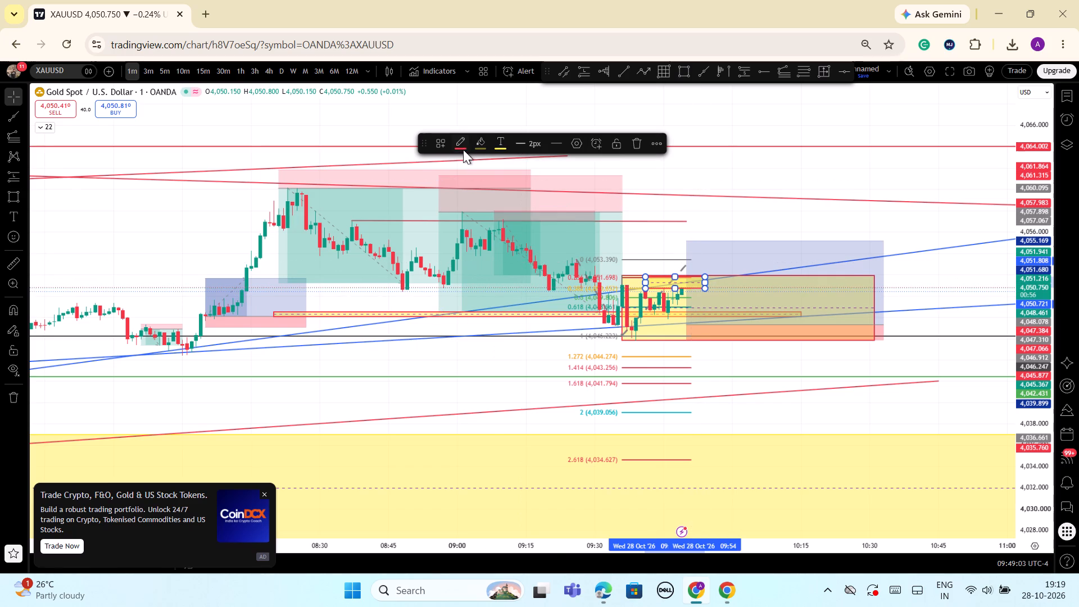
left_click(443, 146)
left_click(466, 144)
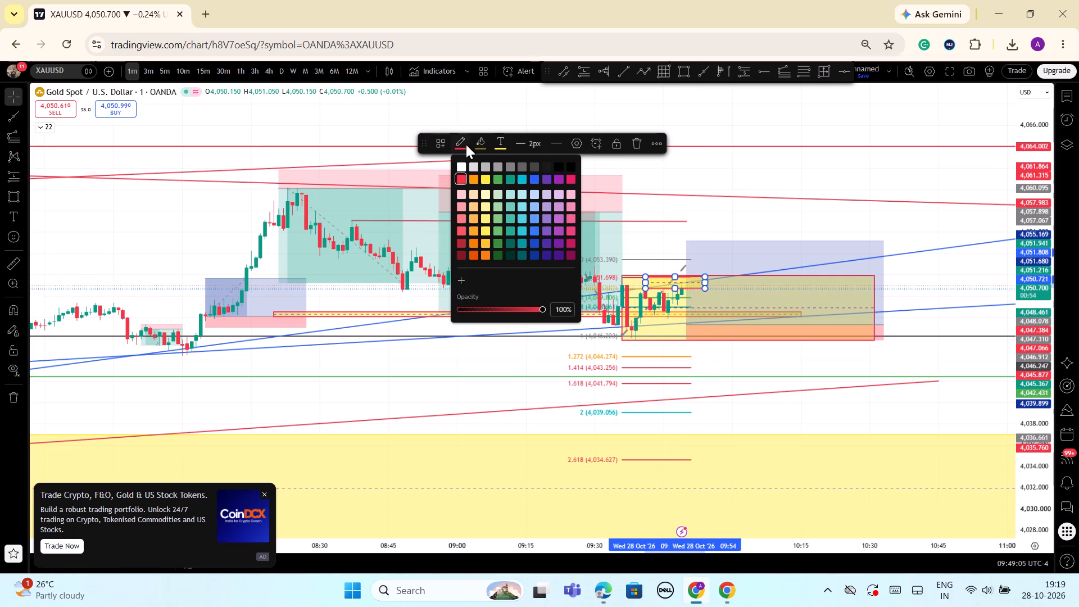
left_click(442, 146)
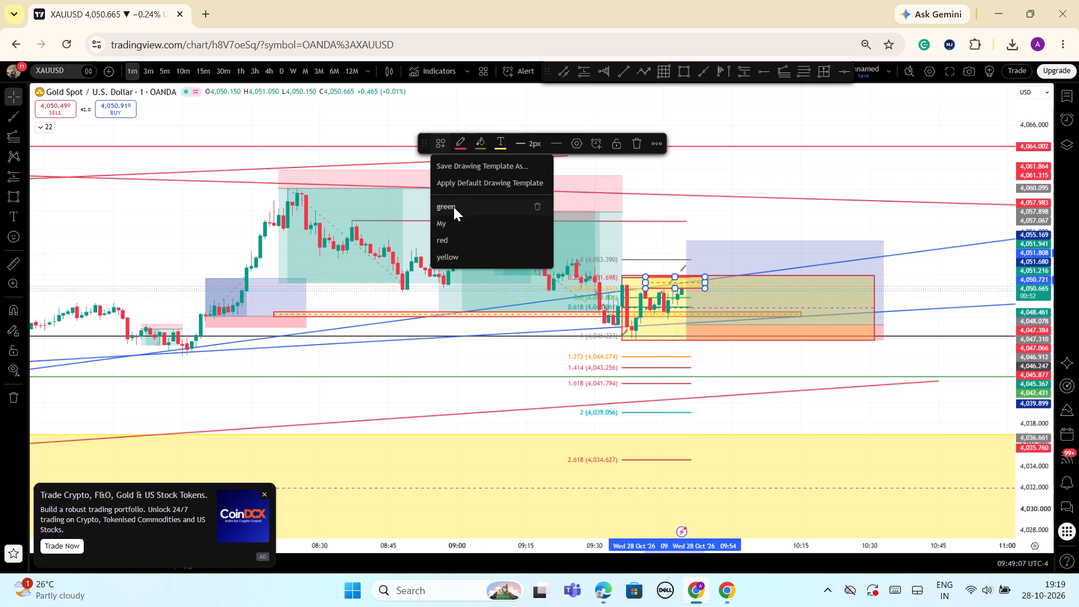
left_click(452, 241)
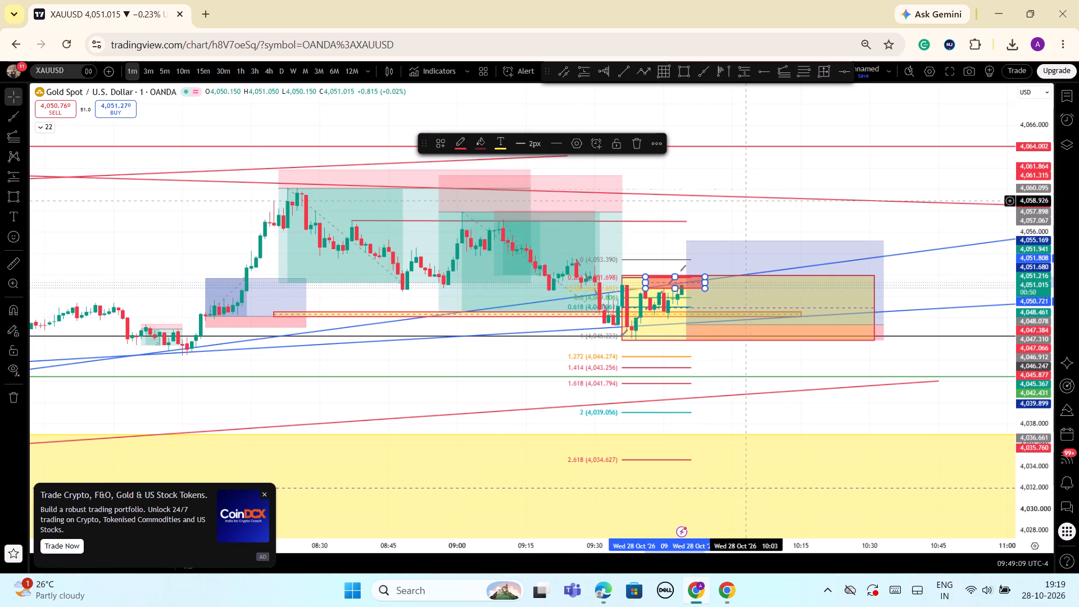
left_click(731, 174)
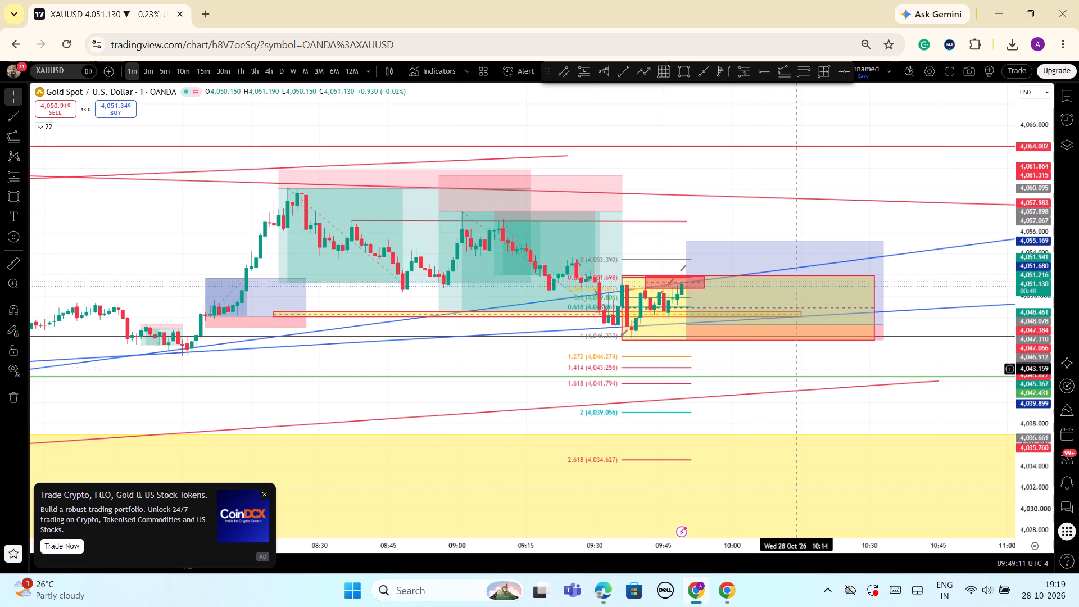
Examine the latest candles against the red zone, the long position and the Fibonacci levels.
scroll(806, 383, "down", 1)
left_click_drag(1032, 483, 1032, 397)
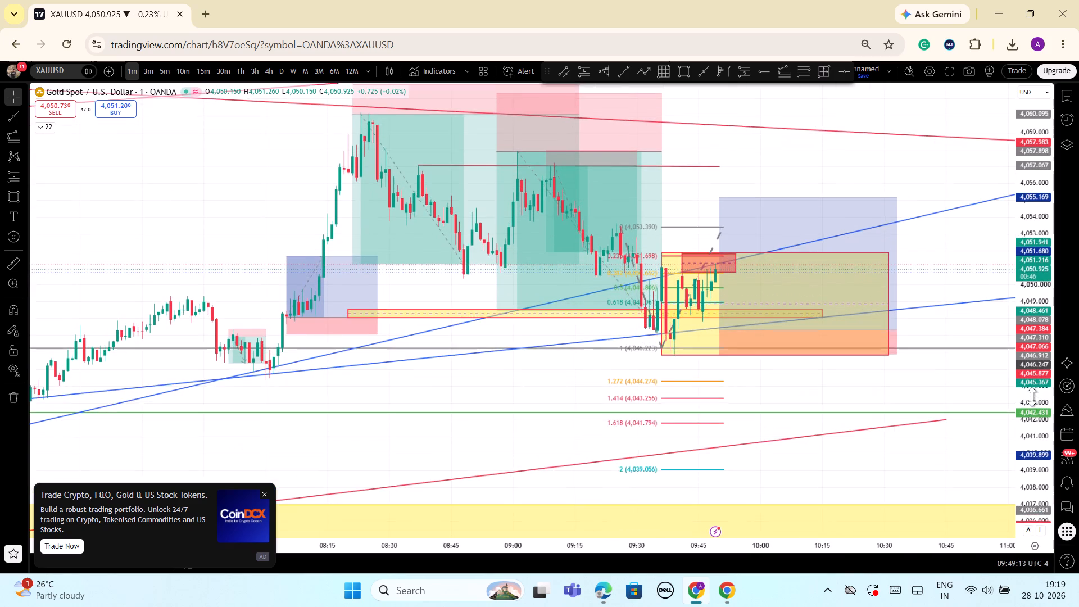
left_click_drag(1032, 397, 1034, 412)
scroll(892, 419, "up", 4)
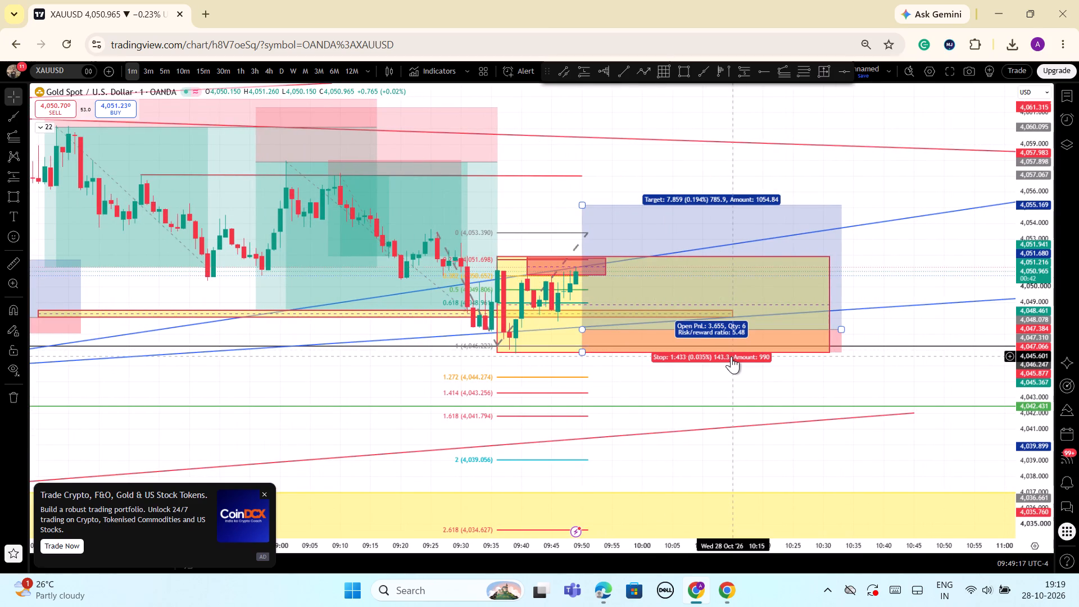
scroll(731, 356, "down", 1)
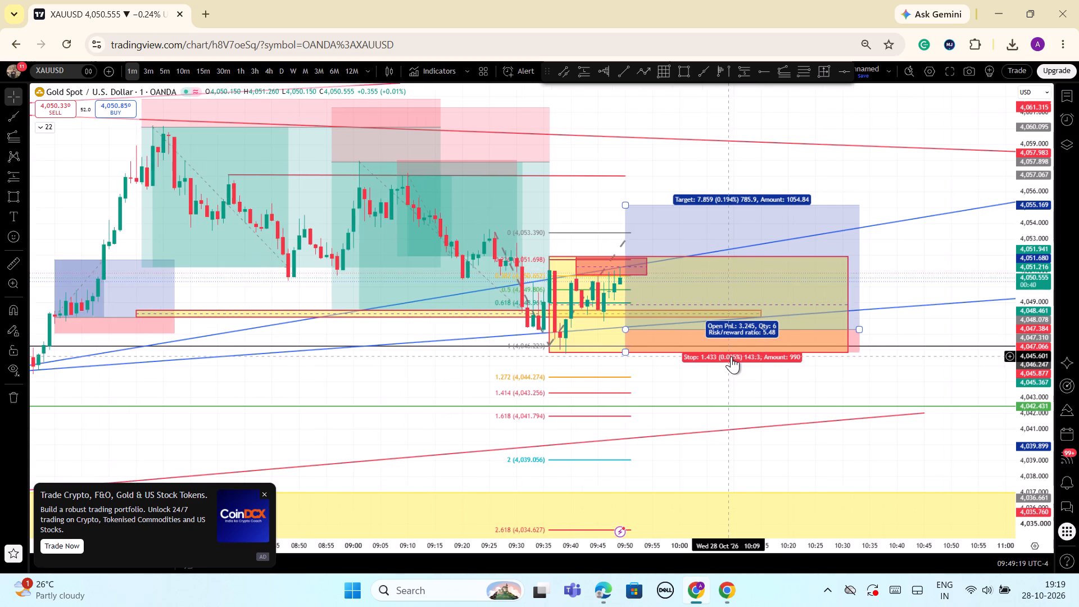
scroll(731, 356, "down", 2)
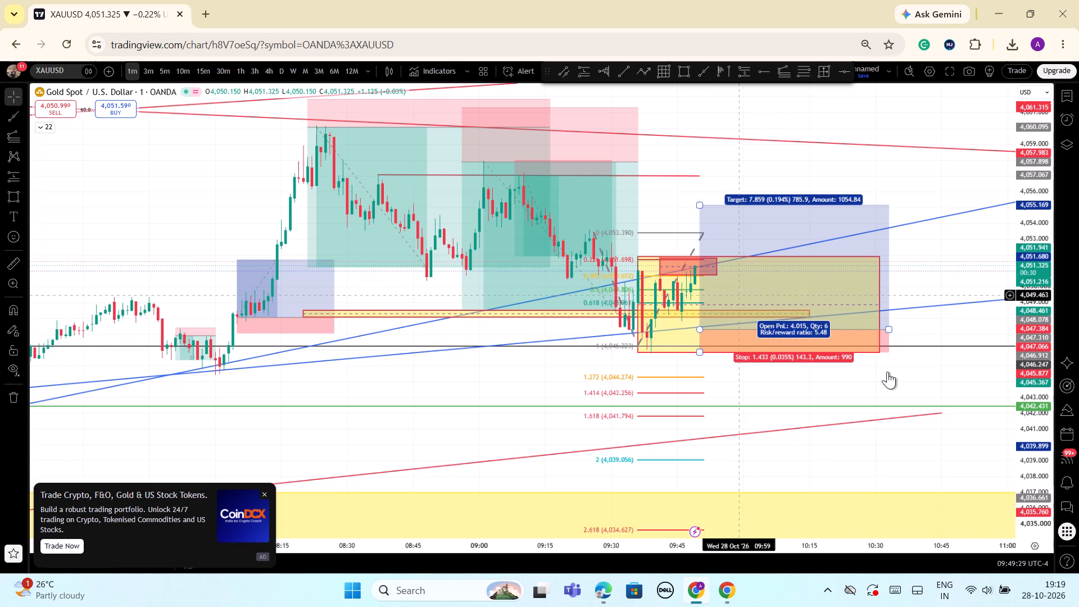
scroll(929, 414, "down", 2)
left_click_drag(1031, 482, 1027, 414)
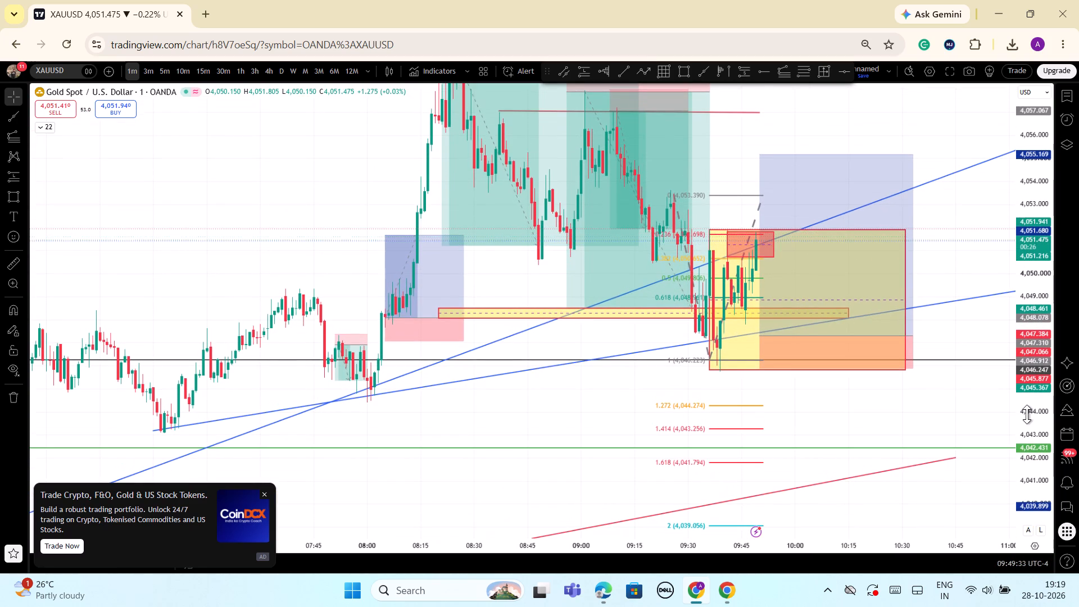
left_click_drag(1027, 414, 1026, 414)
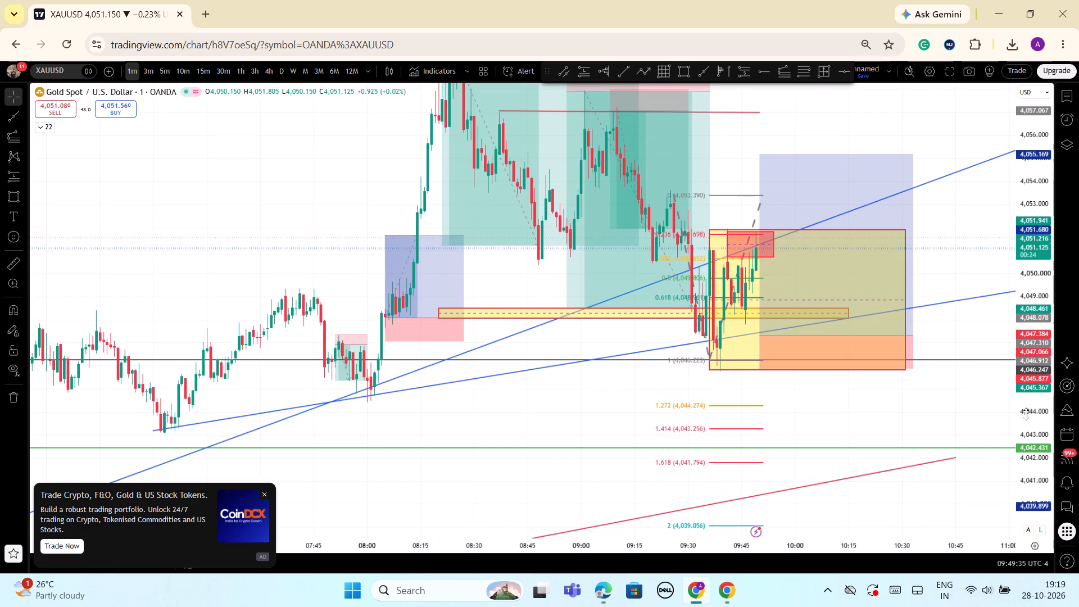
left_click_drag(1026, 414, 1026, 416)
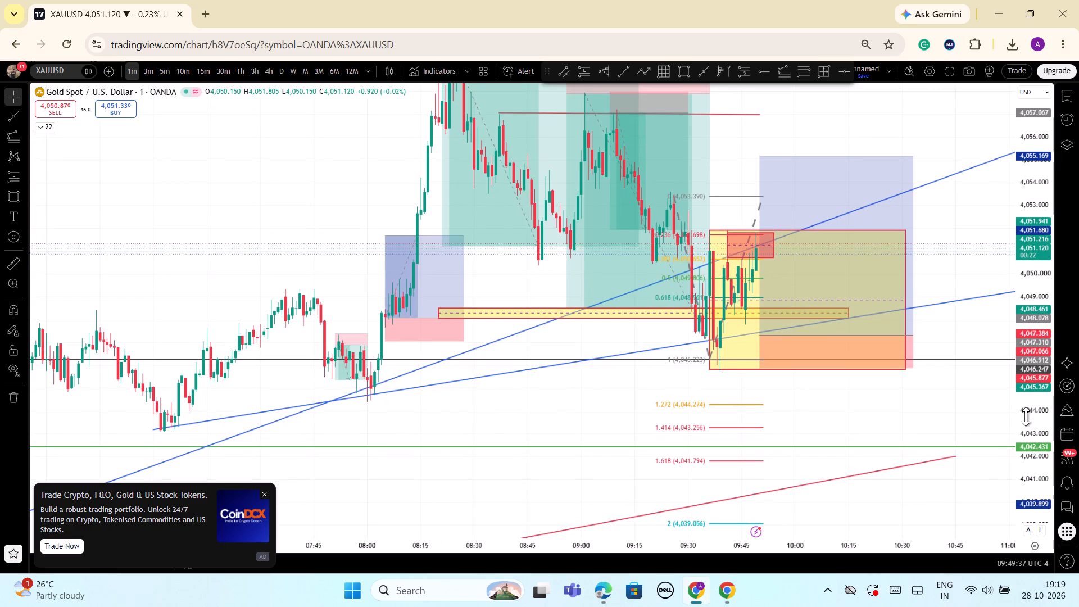
left_click_drag(1026, 416, 1027, 419)
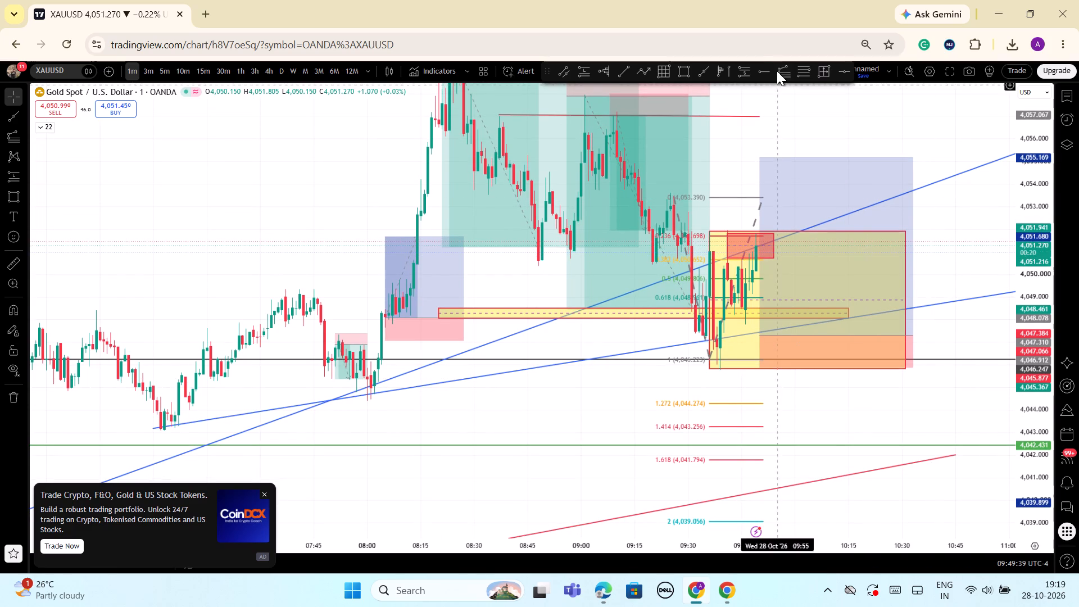
Place a short position with entry at about 4,049.74 at 09:50 and adjust its target to about 4,047.19.
left_click(685, 75)
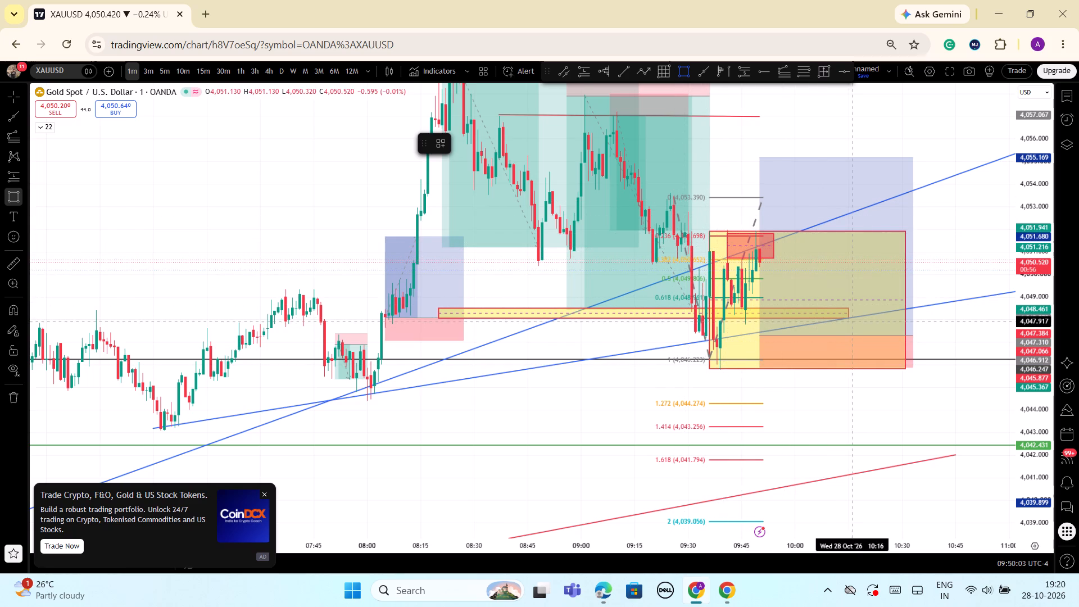
scroll(854, 321, "up", 1)
scroll(854, 321, "down", 1)
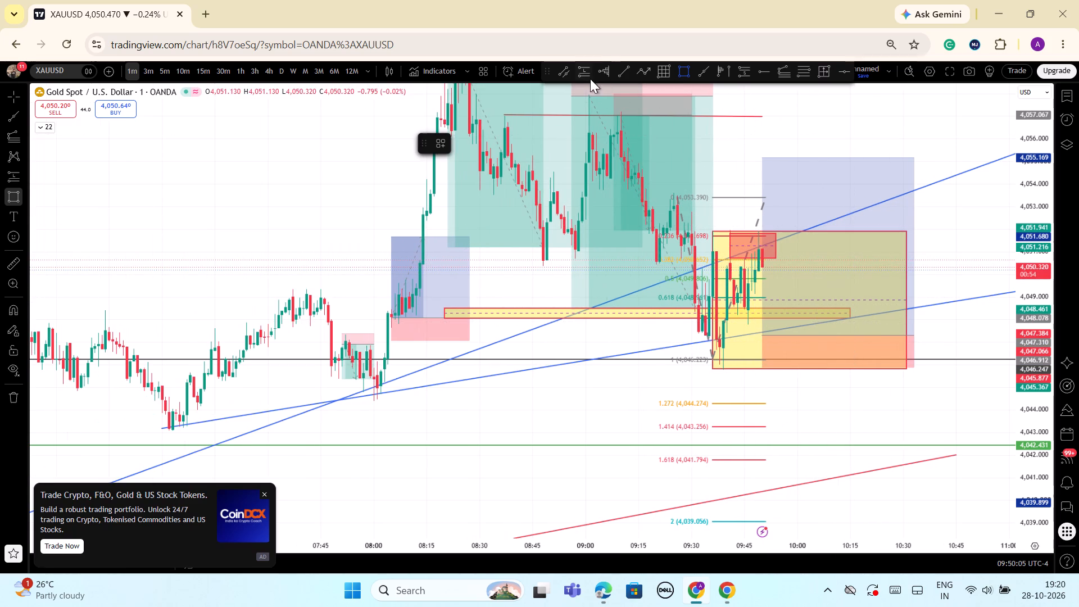
left_click(743, 68)
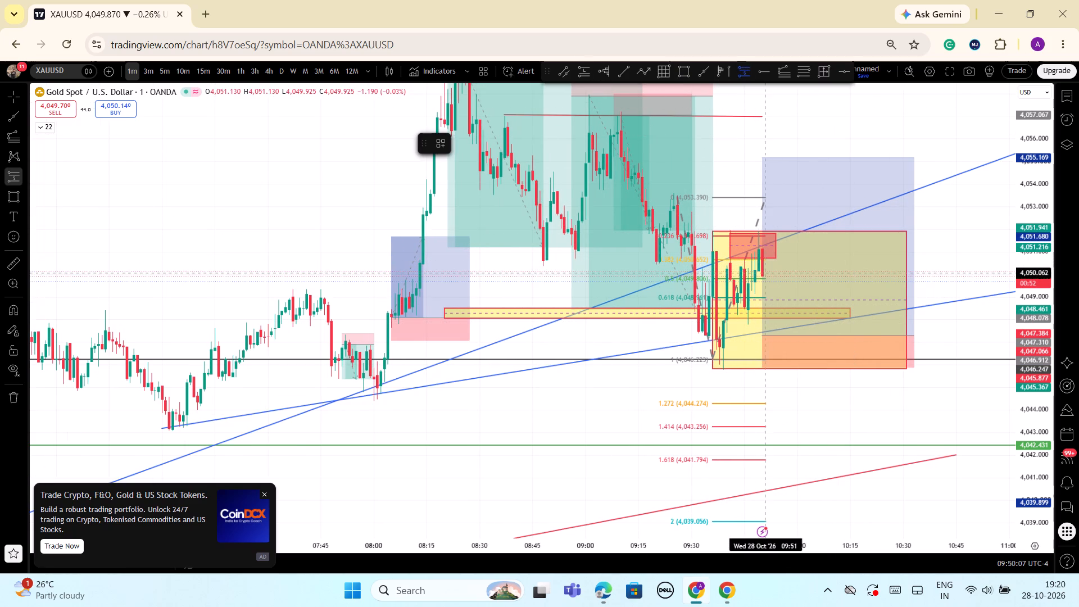
left_click(761, 280)
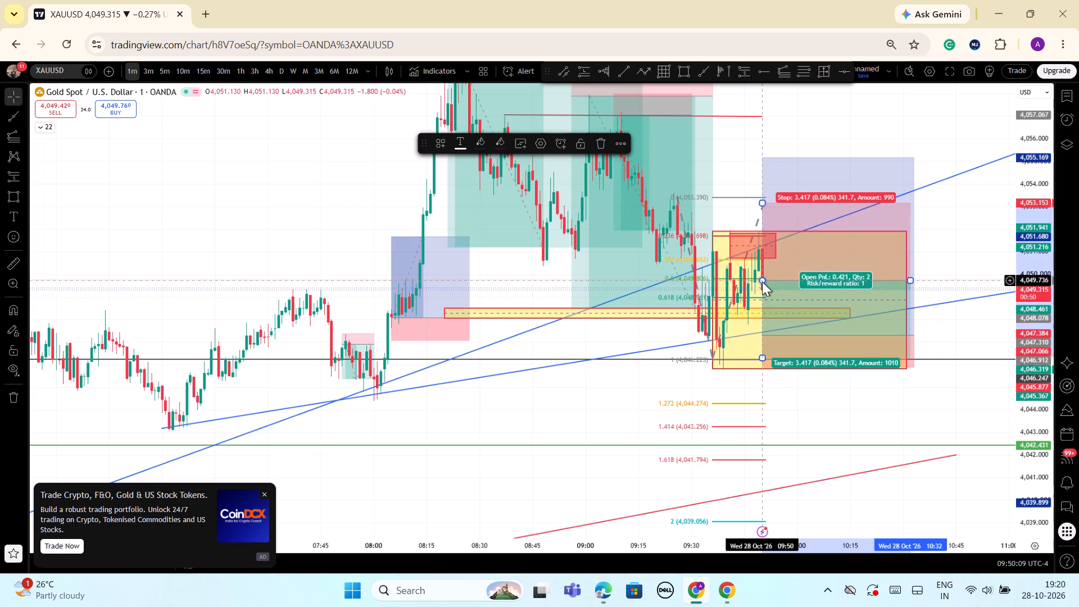
left_click_drag(763, 356, 763, 345)
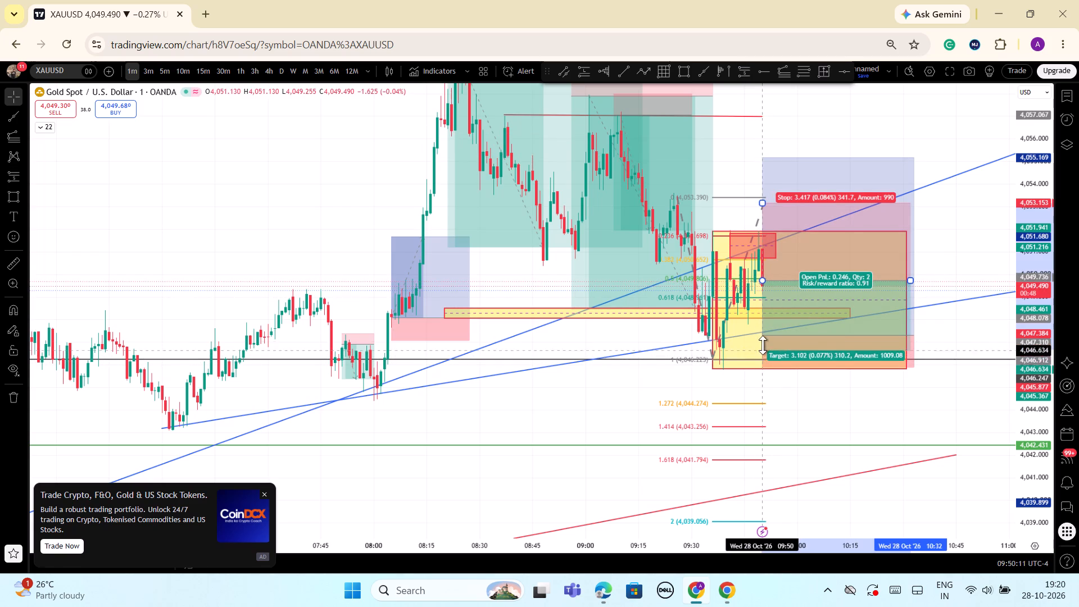
left_click_drag(763, 345, 779, 373)
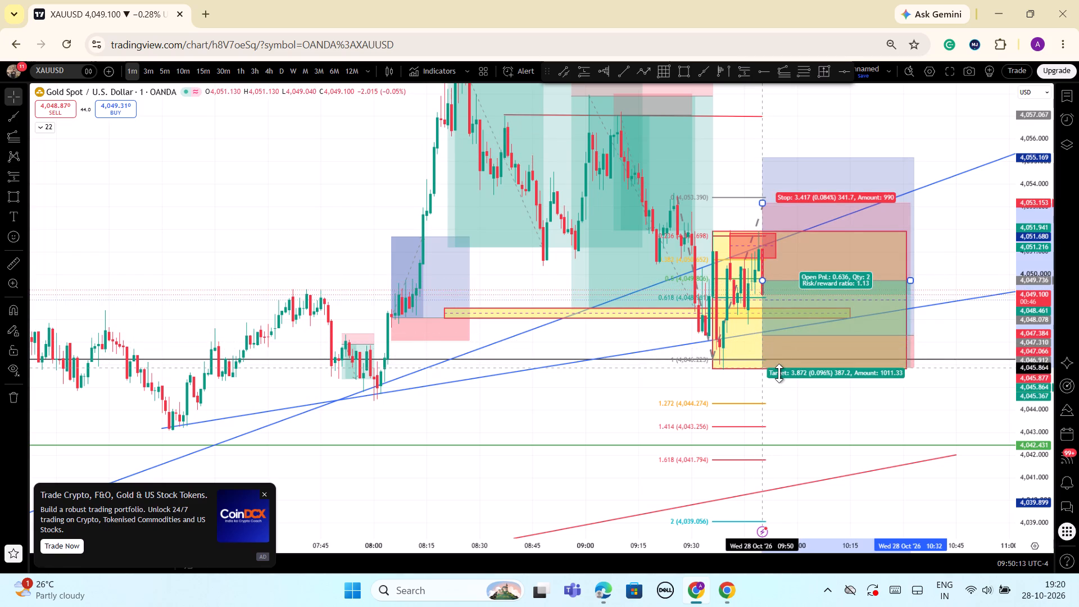
left_click_drag(779, 373, 776, 338)
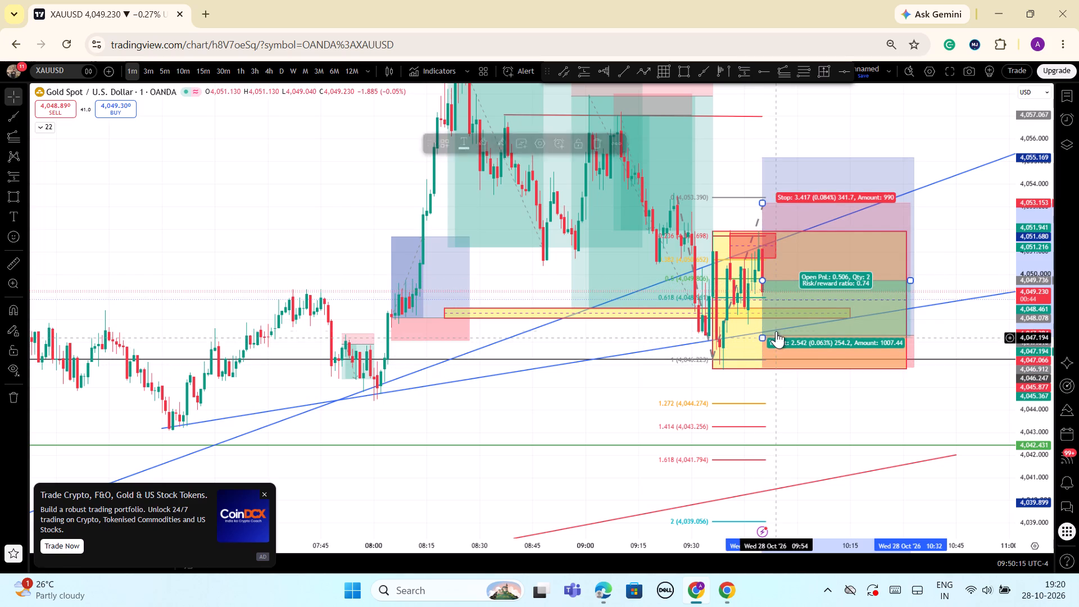
Lower the short position's stop to about 4,051.69, near the top of the red zone.
left_click_drag(761, 203, 763, 229)
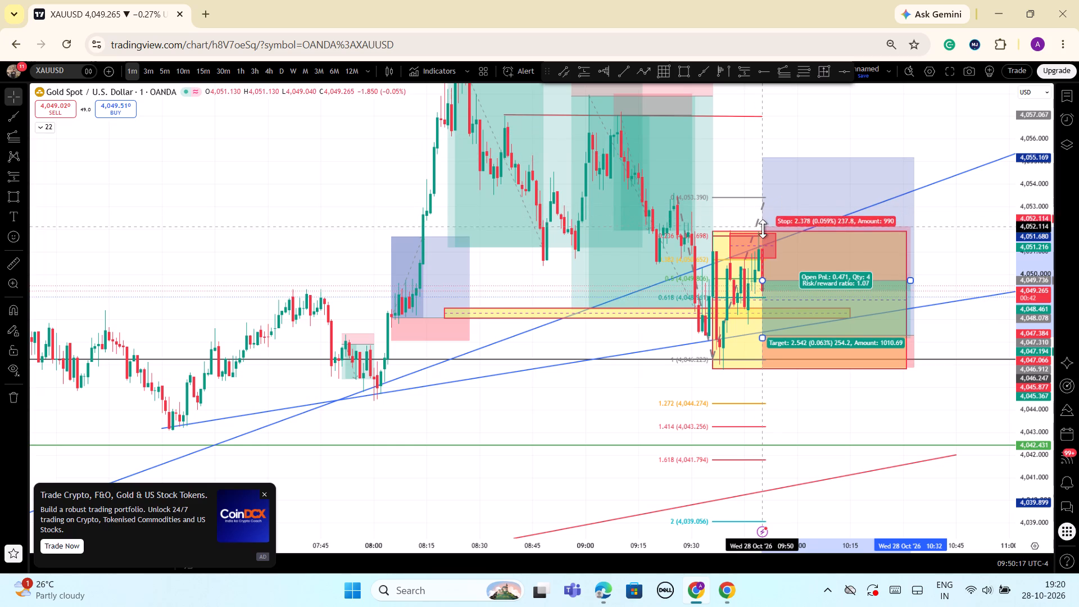
left_click_drag(763, 229, 759, 238)
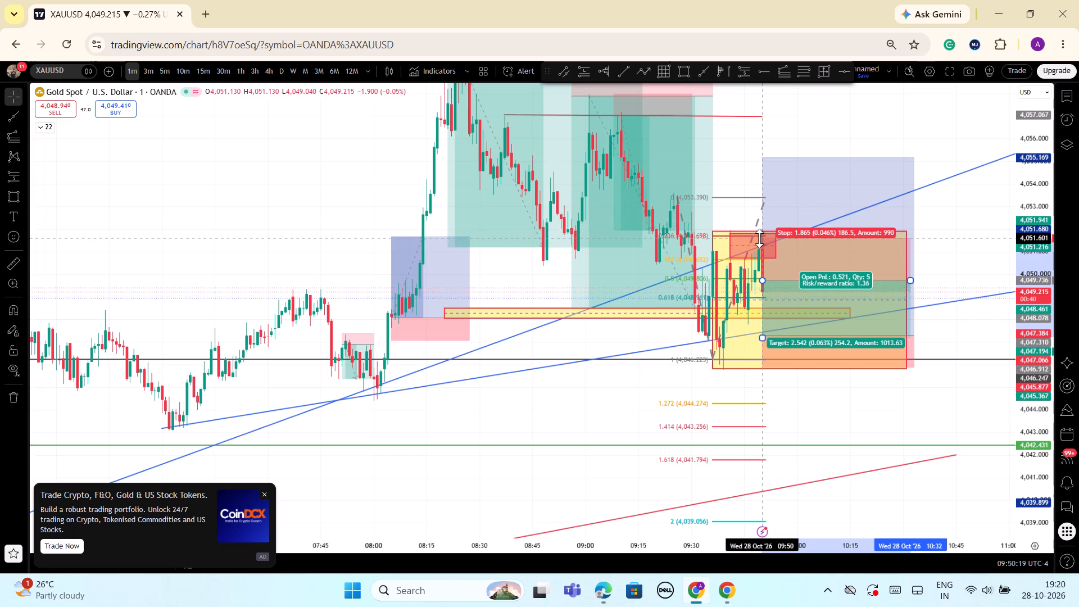
left_click_drag(759, 238, 758, 236)
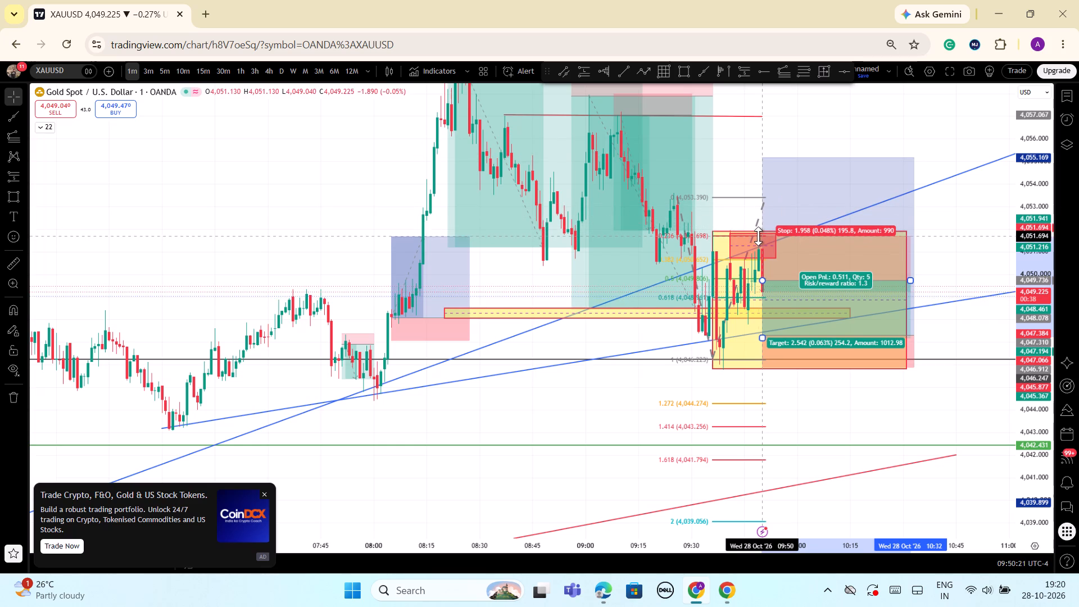
left_click(767, 116)
Move the long position past the consolidation box so it starts at about 10:32 with entry at about 4,047.21.
scroll(949, 300, "up", 1)
left_click_drag(1019, 362, 1030, 382)
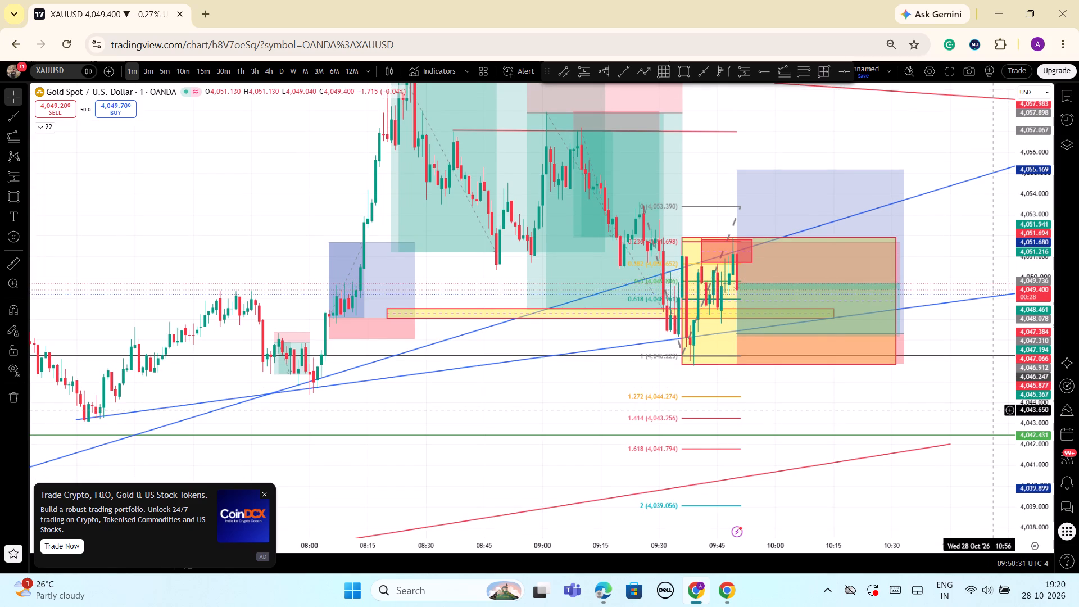
scroll(994, 410, "up", 5)
scroll(994, 410, "down", 2)
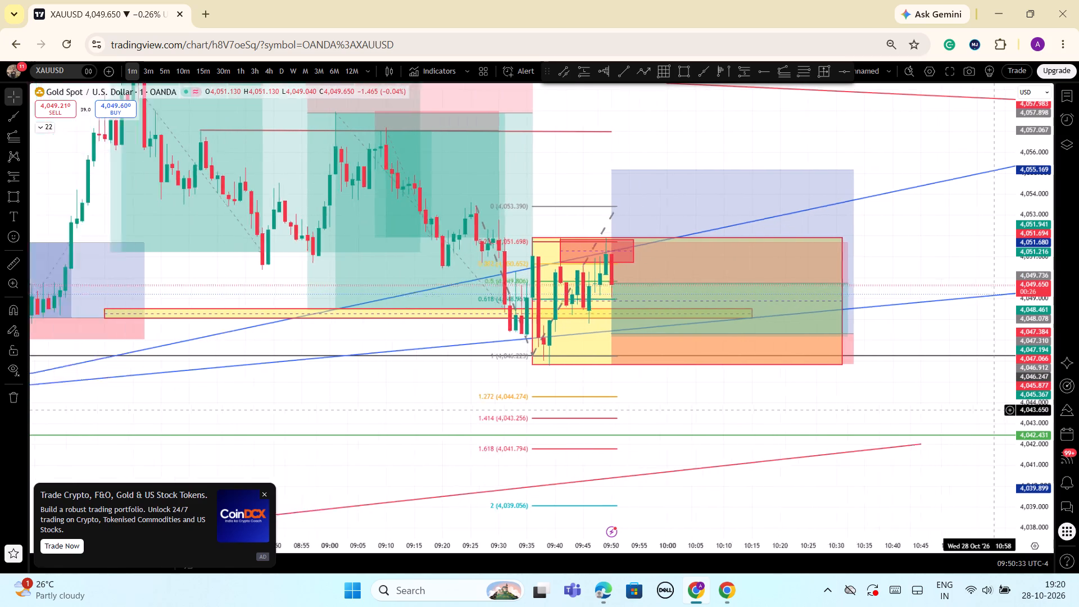
scroll(994, 410, "down", 3)
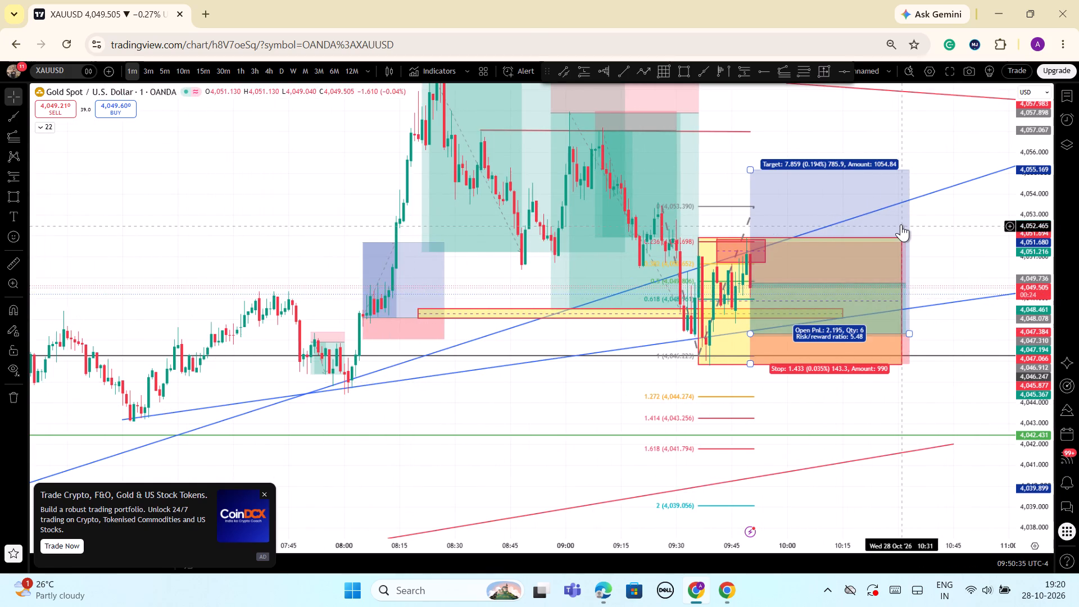
left_click_drag(901, 224, 1058, 229)
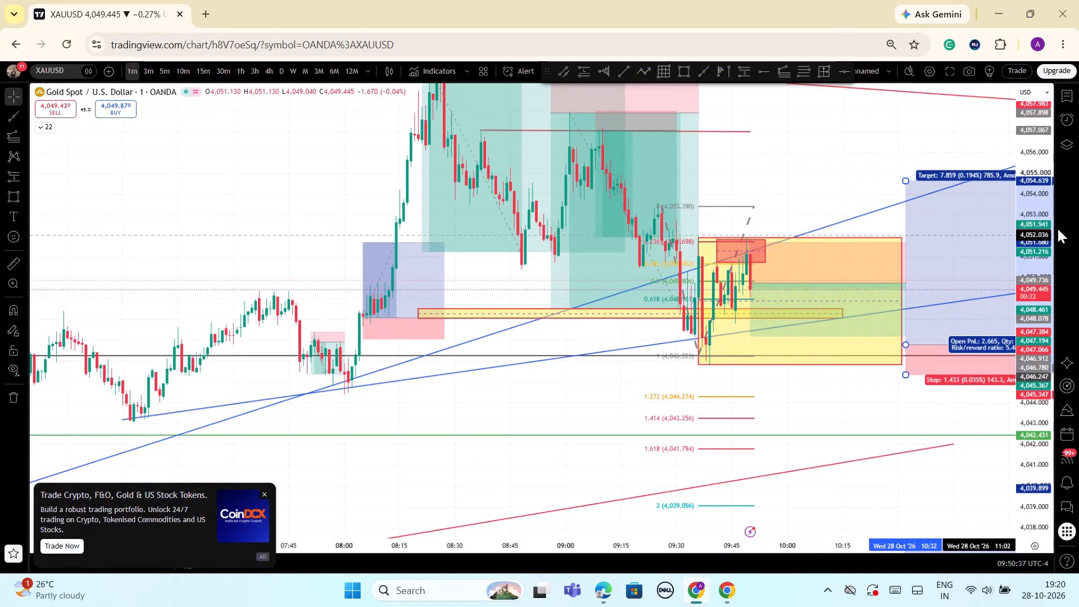
left_click_drag(1058, 229, 1058, 227)
Examine the latest candles against the red zone, the short position, the trend lines and the Fibonacci levels.
left_click_drag(860, 156, 844, 146)
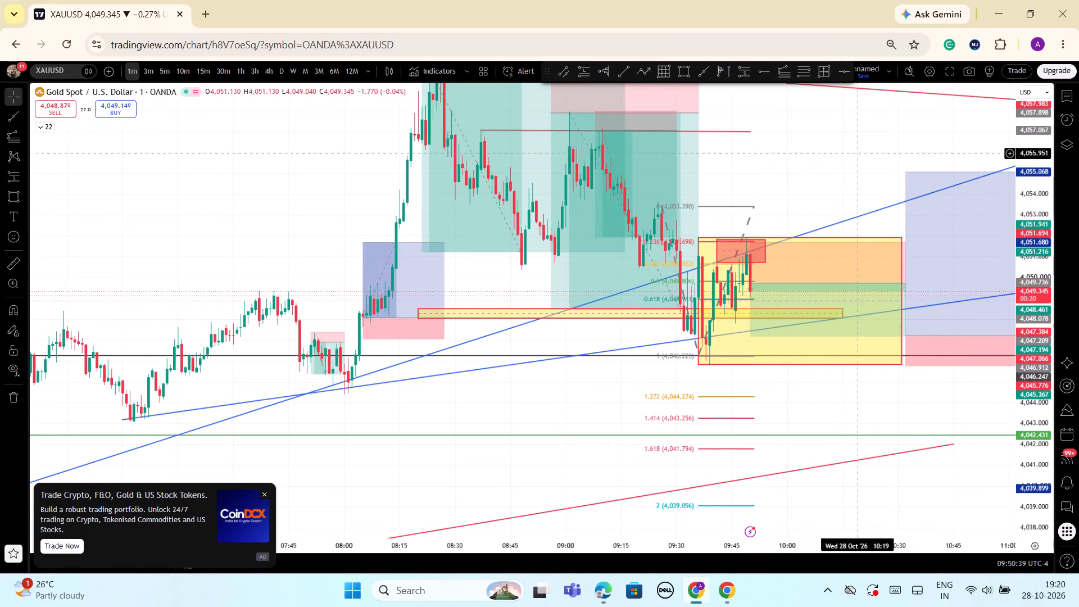
left_click_drag(844, 146, 777, 108)
scroll(885, 423, "down", 1)
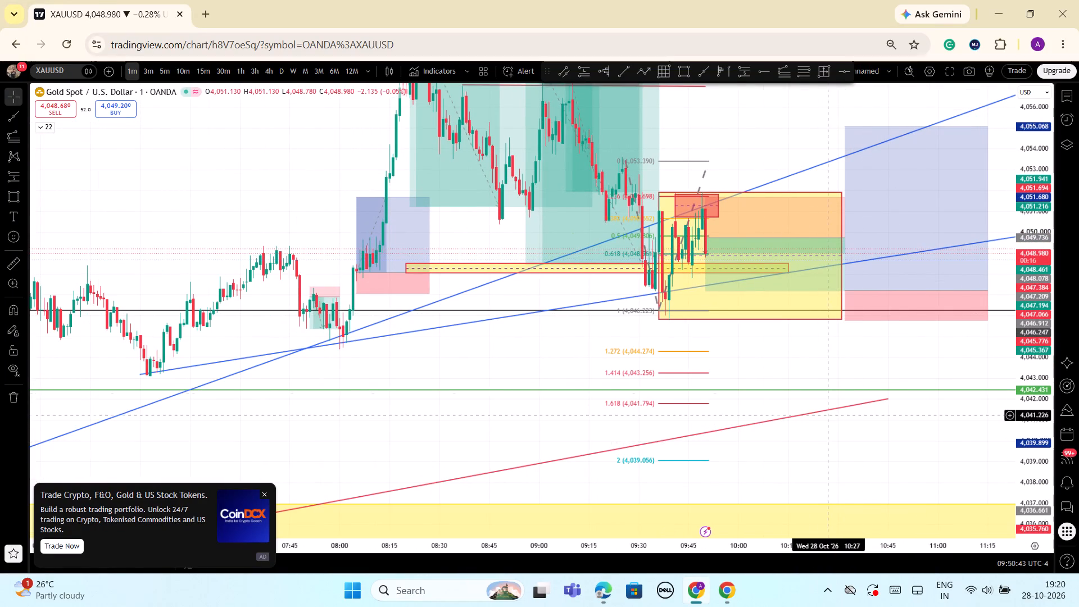
scroll(802, 392, "up", 3)
scroll(802, 392, "down", 1)
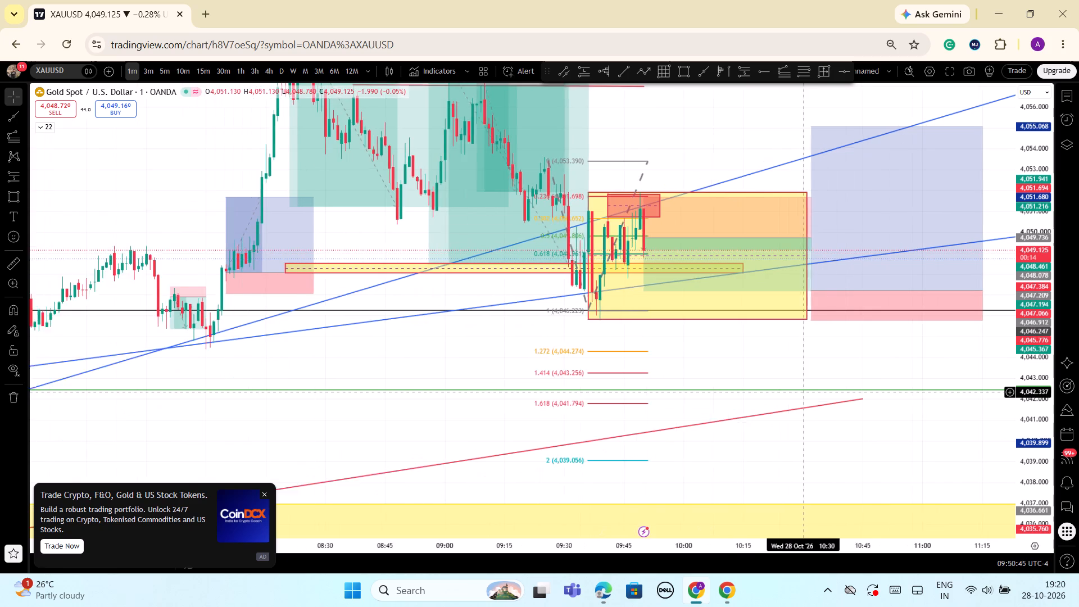
scroll(802, 392, "down", 3)
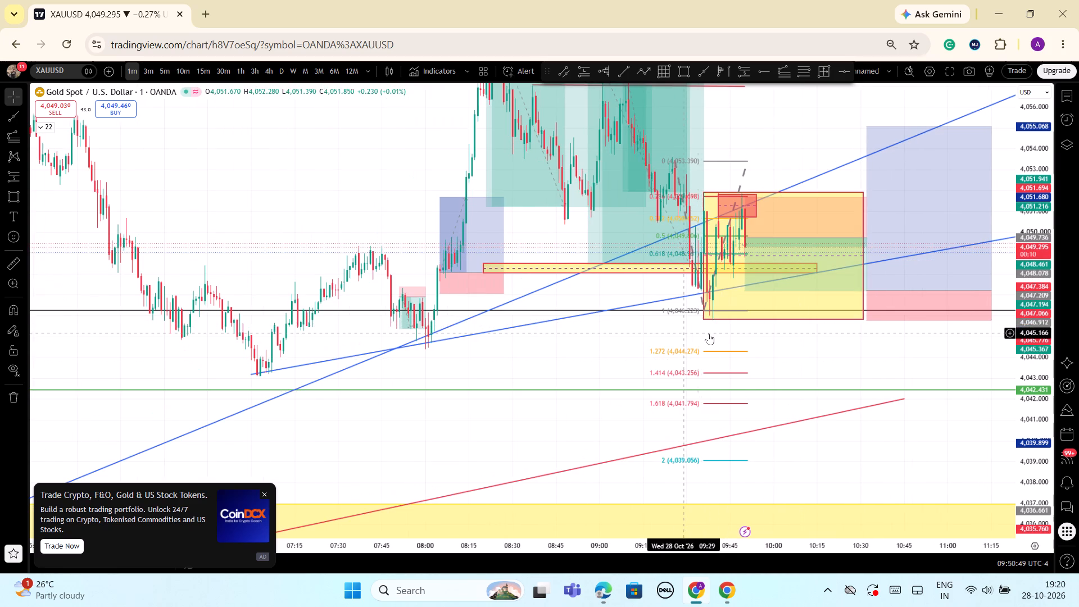
scroll(787, 339, "up", 1)
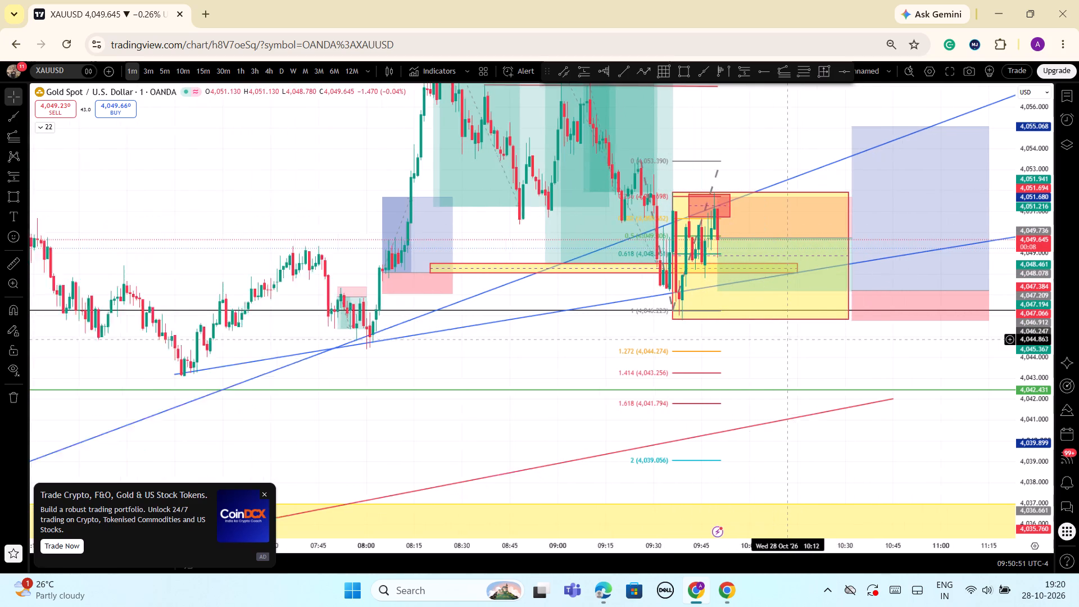
scroll(787, 339, "up", 2)
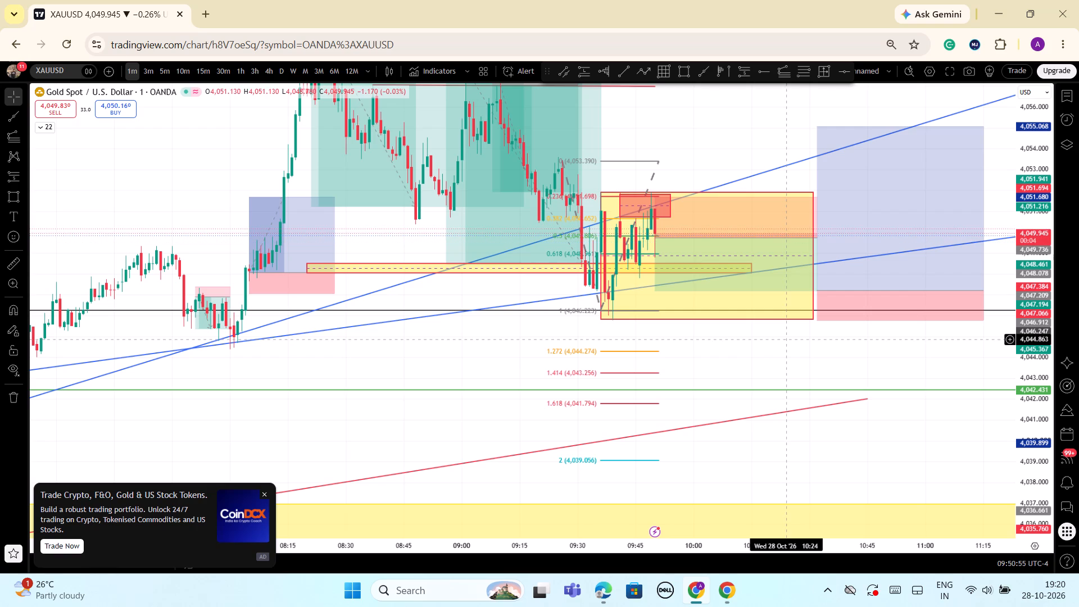
scroll(787, 339, "down", 3)
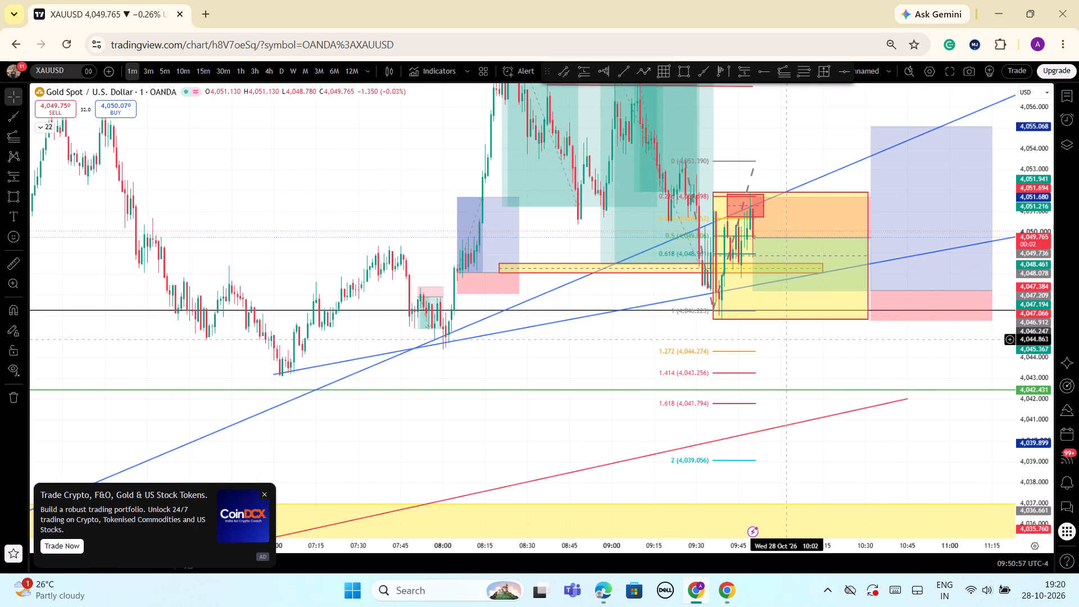
scroll(787, 339, "up", 2)
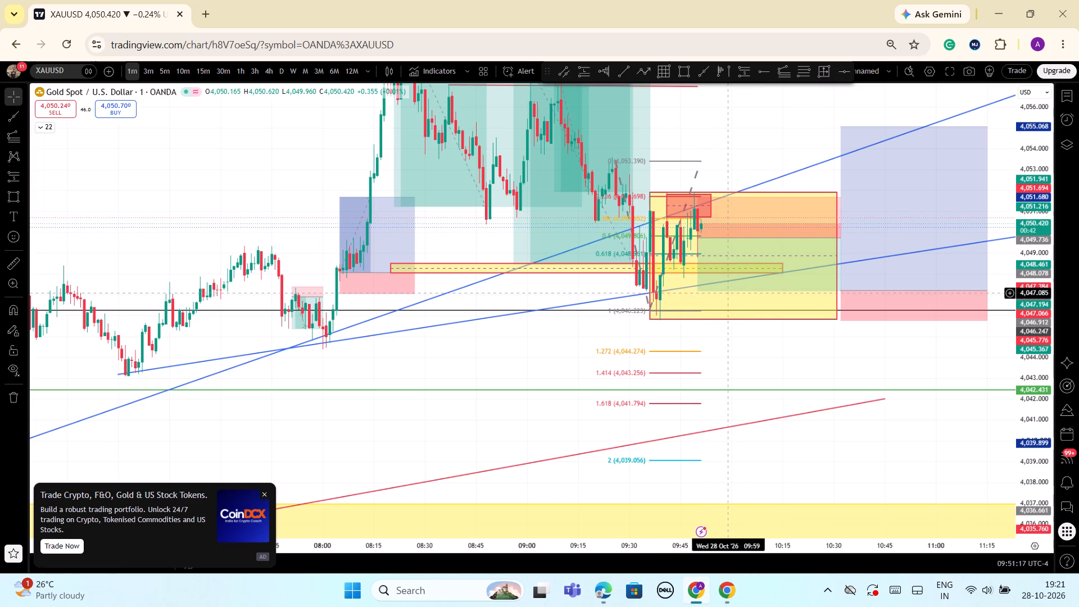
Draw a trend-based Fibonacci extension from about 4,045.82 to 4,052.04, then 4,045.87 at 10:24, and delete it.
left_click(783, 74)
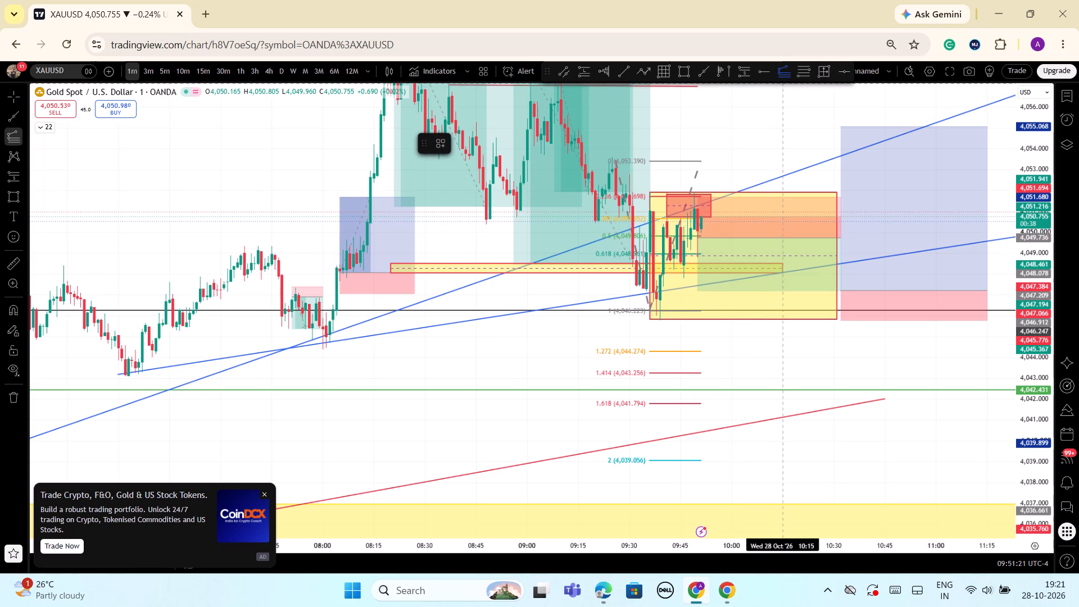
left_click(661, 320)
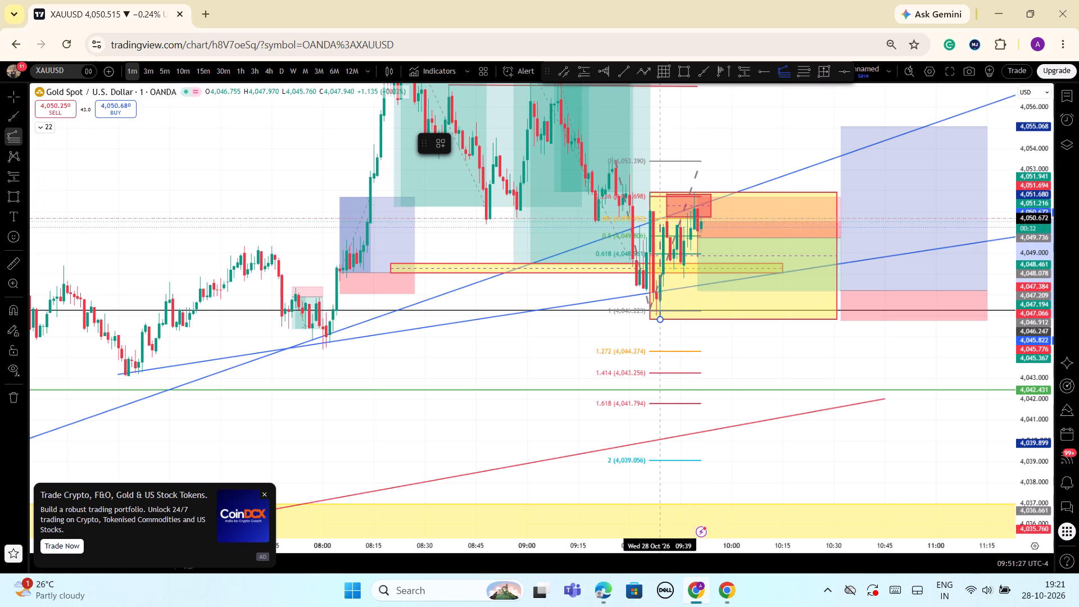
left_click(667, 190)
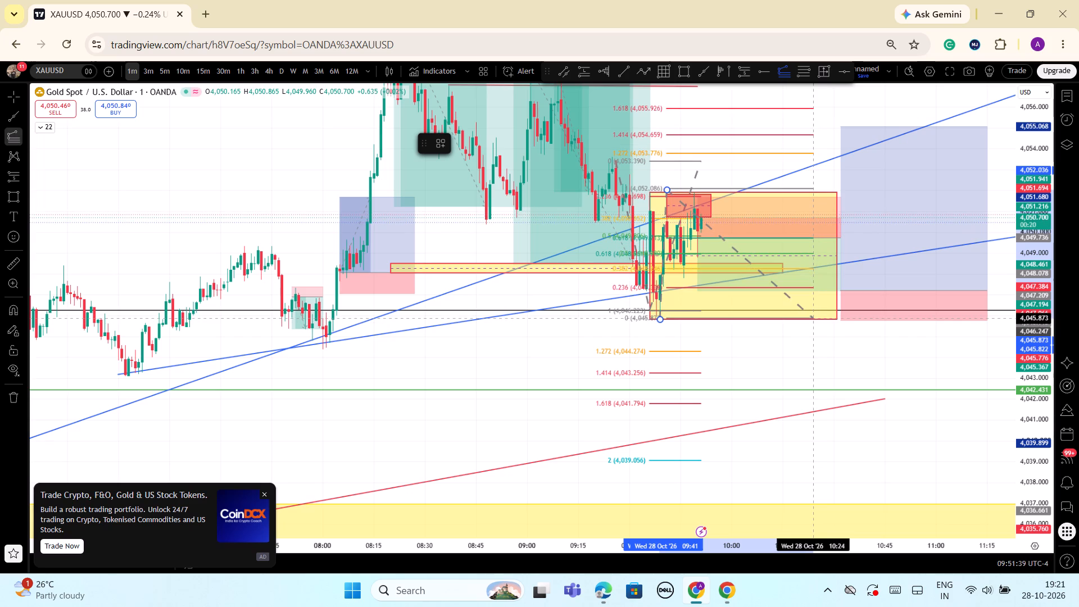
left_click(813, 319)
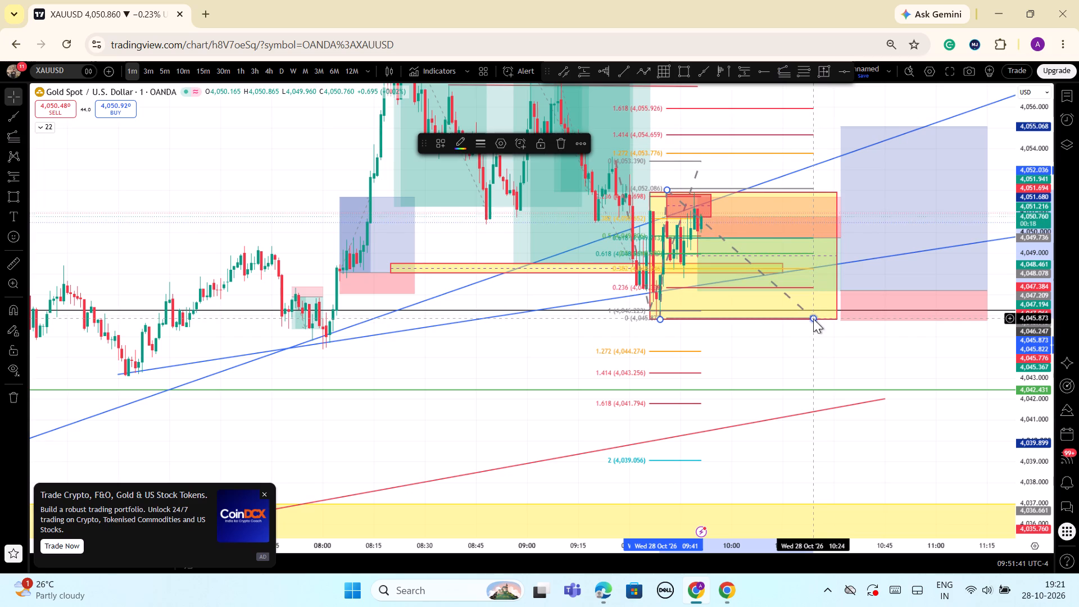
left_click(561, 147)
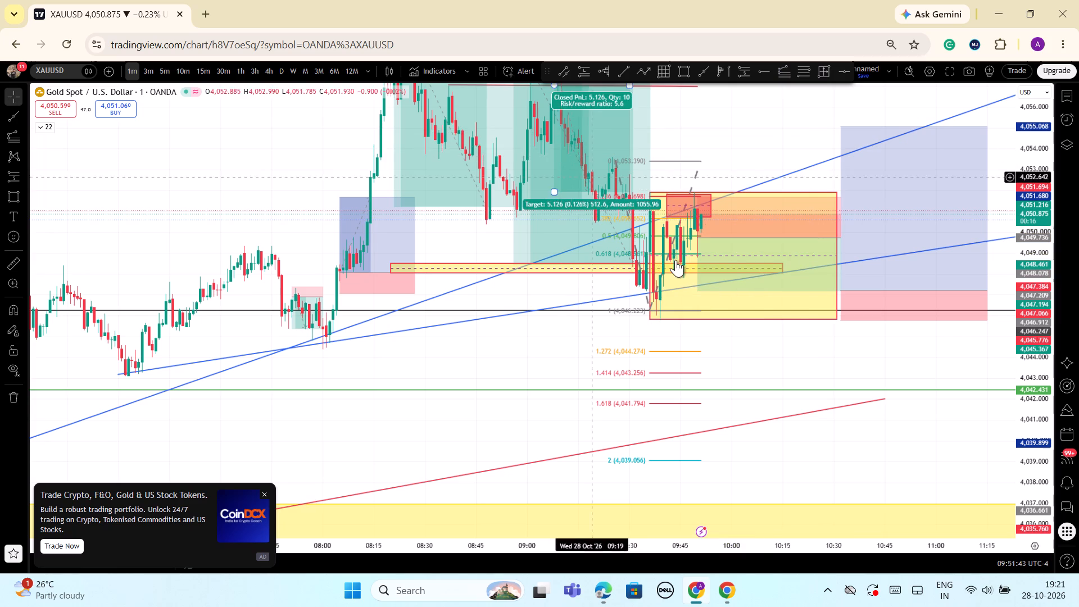
Move the third point of the trend-based Fibonacci extension to about 4,053.50 at 09:52.
scroll(825, 399, "up", 2)
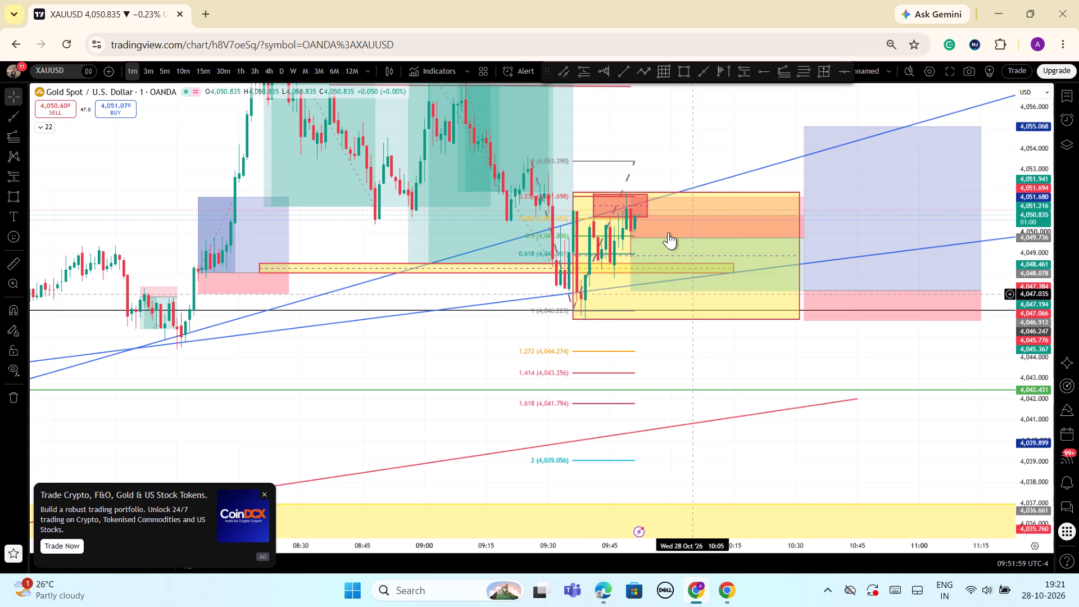
left_click_drag(689, 157, 707, 157)
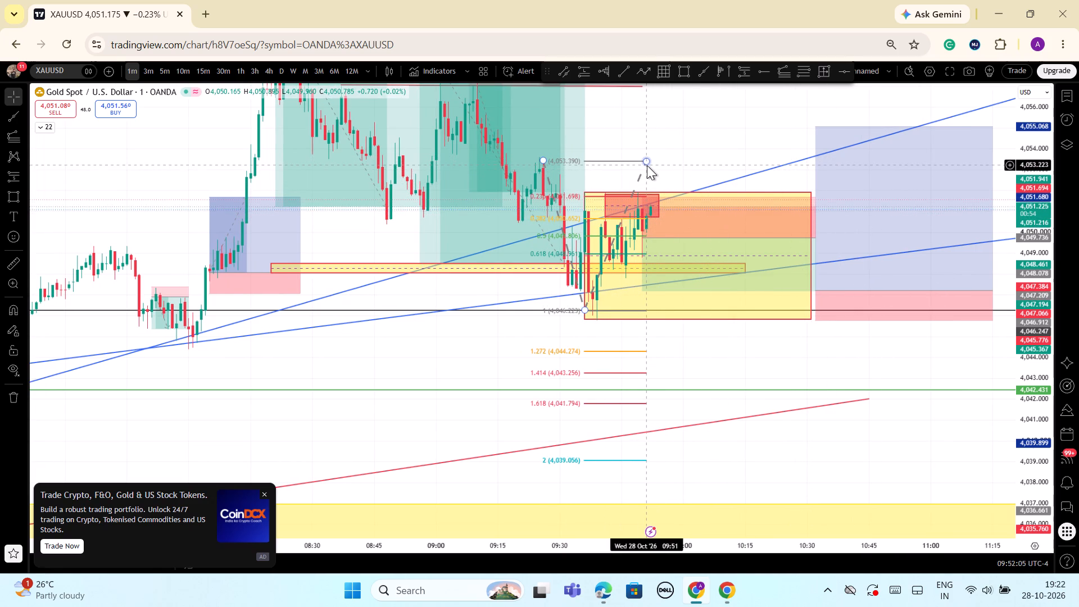
left_click_drag(647, 165, 651, 160)
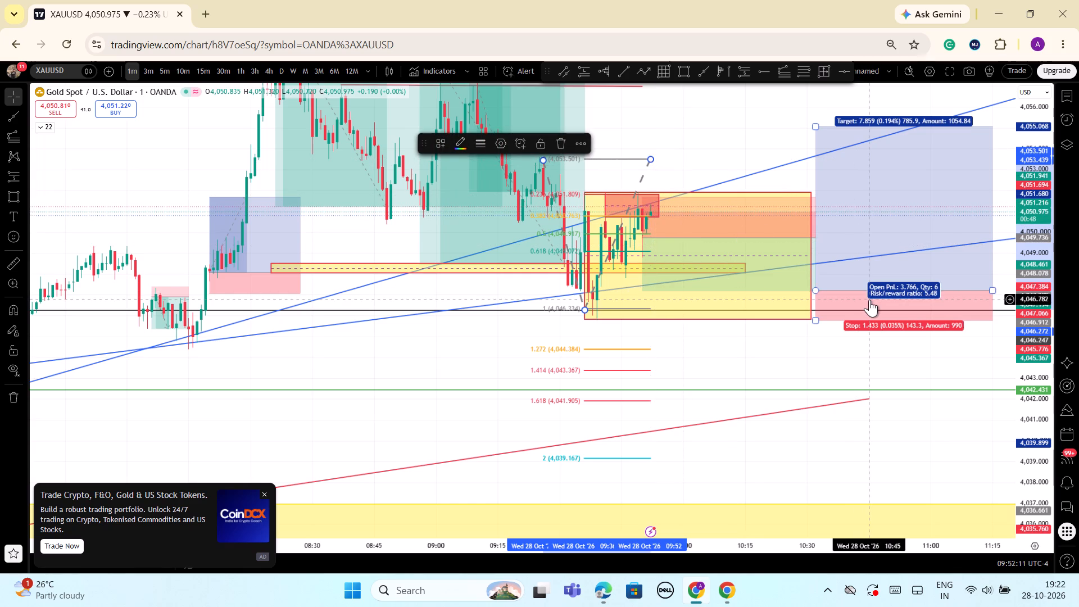
Move the first point of the trend-based Fibonacci extension to the earlier swing high at about 4,056.92 at 09:11.
scroll(869, 300, "up", 2)
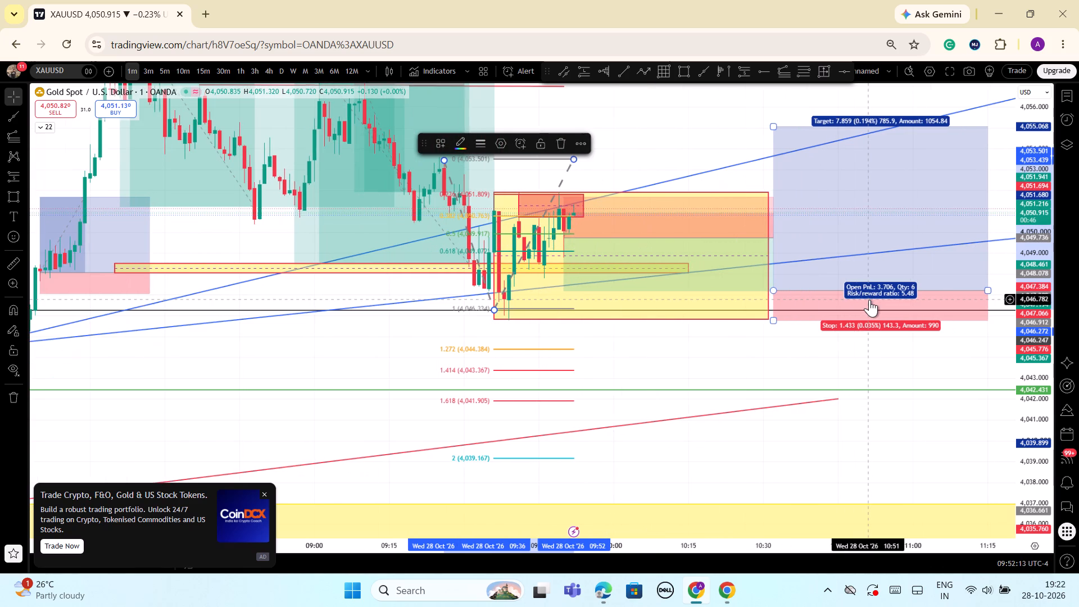
scroll(869, 300, "down", 1)
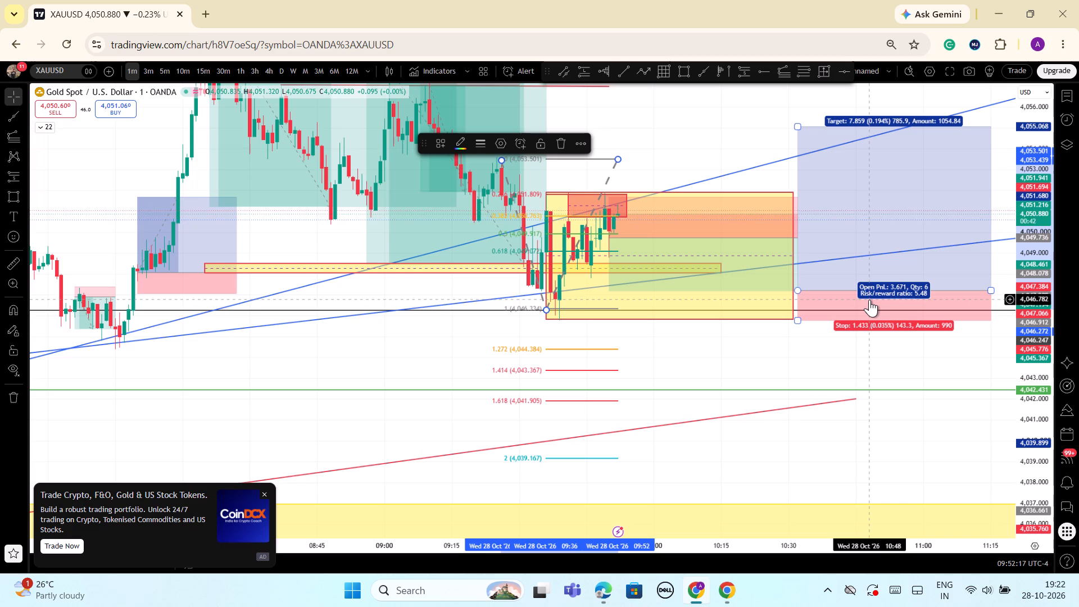
scroll(869, 300, "down", 1)
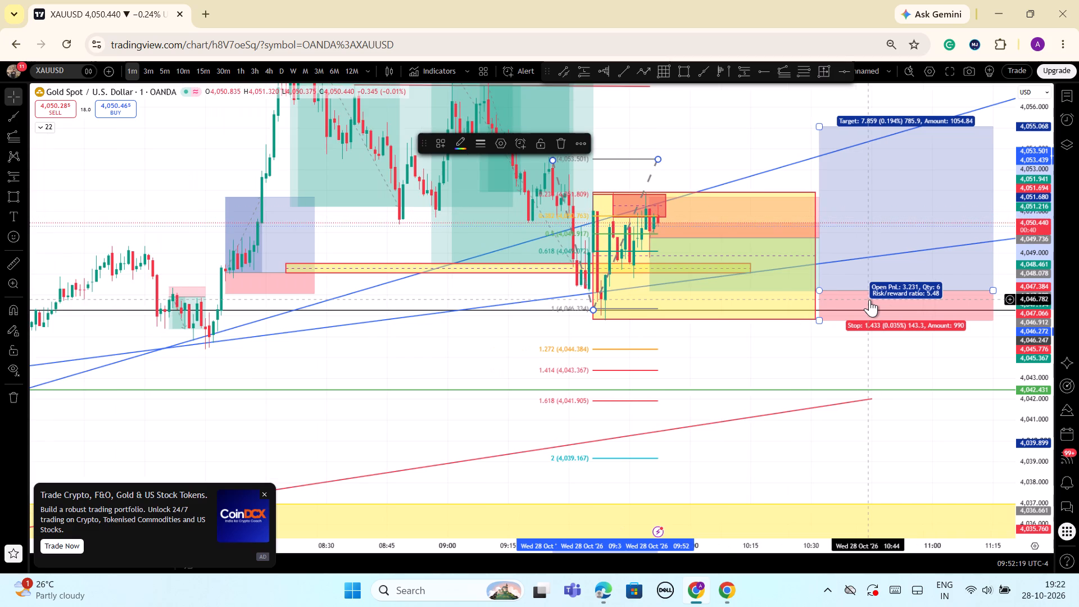
left_click_drag(1040, 157, 1040, 297)
left_click_drag(551, 204, 492, 169)
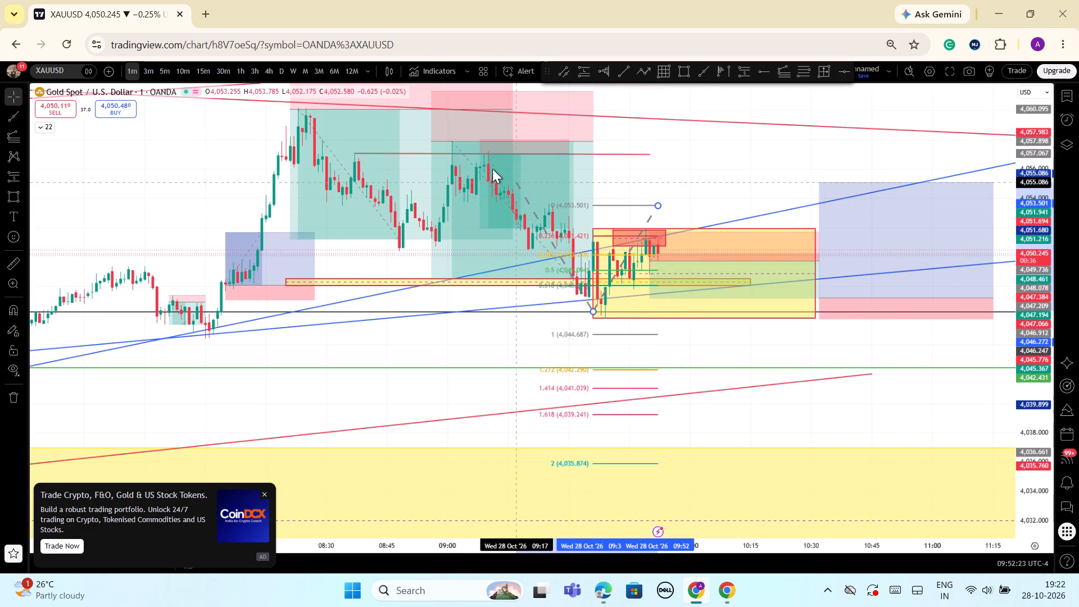
left_click_drag(492, 169, 489, 153)
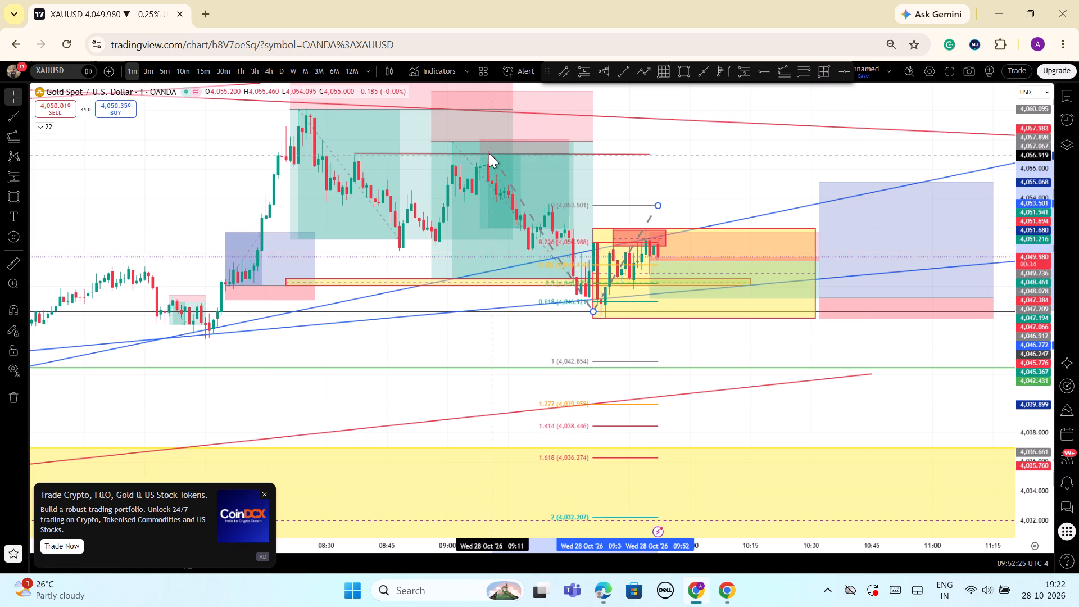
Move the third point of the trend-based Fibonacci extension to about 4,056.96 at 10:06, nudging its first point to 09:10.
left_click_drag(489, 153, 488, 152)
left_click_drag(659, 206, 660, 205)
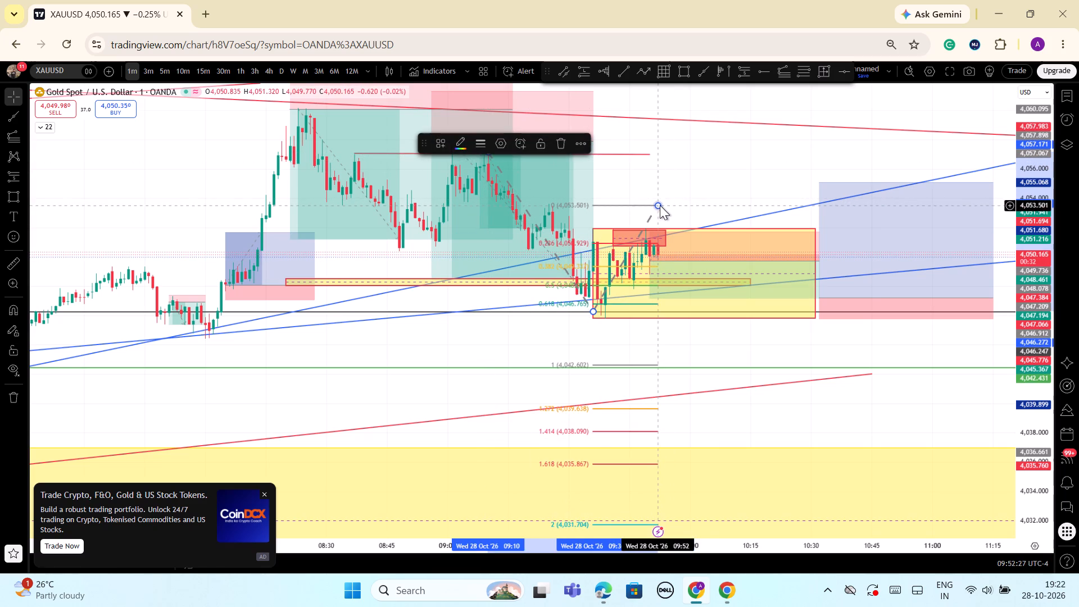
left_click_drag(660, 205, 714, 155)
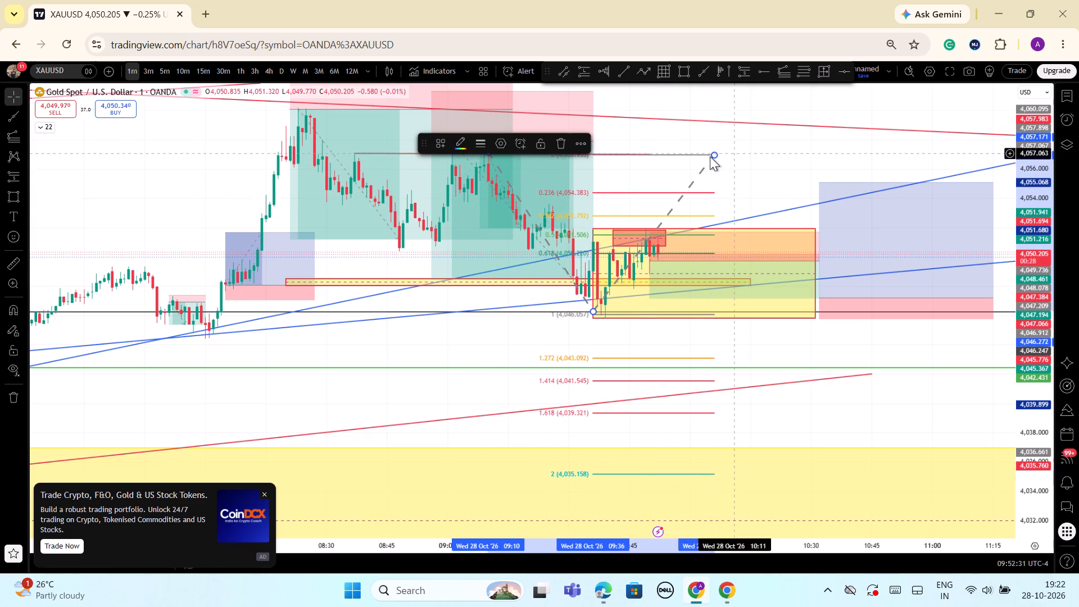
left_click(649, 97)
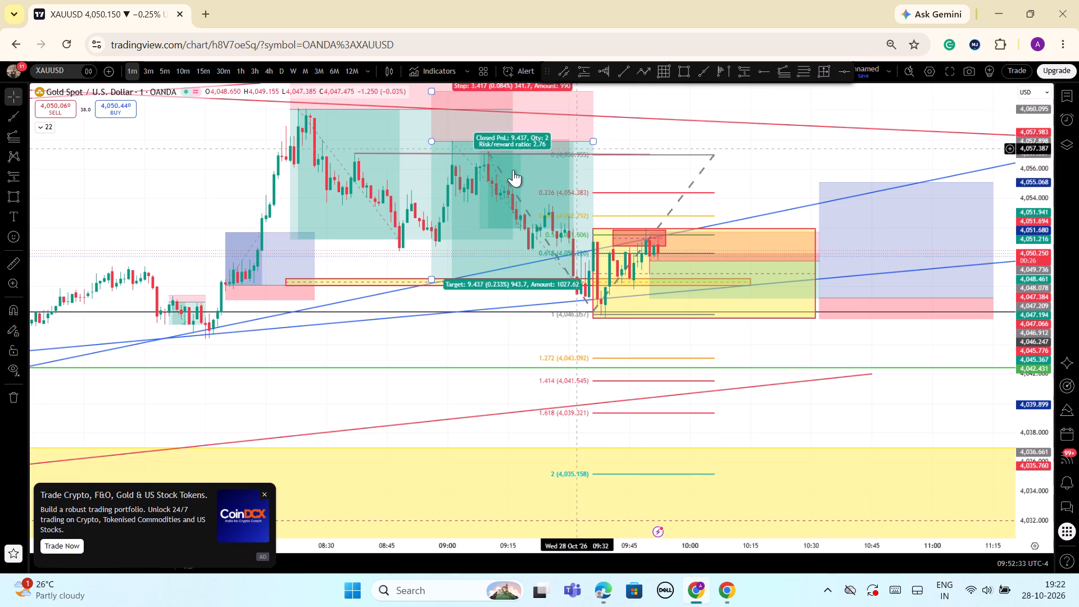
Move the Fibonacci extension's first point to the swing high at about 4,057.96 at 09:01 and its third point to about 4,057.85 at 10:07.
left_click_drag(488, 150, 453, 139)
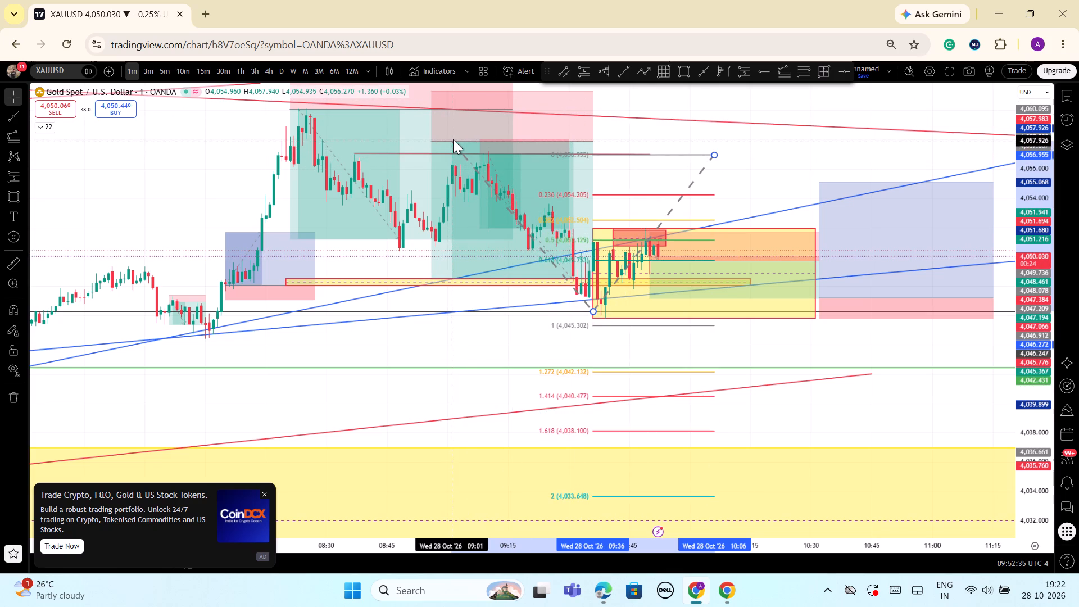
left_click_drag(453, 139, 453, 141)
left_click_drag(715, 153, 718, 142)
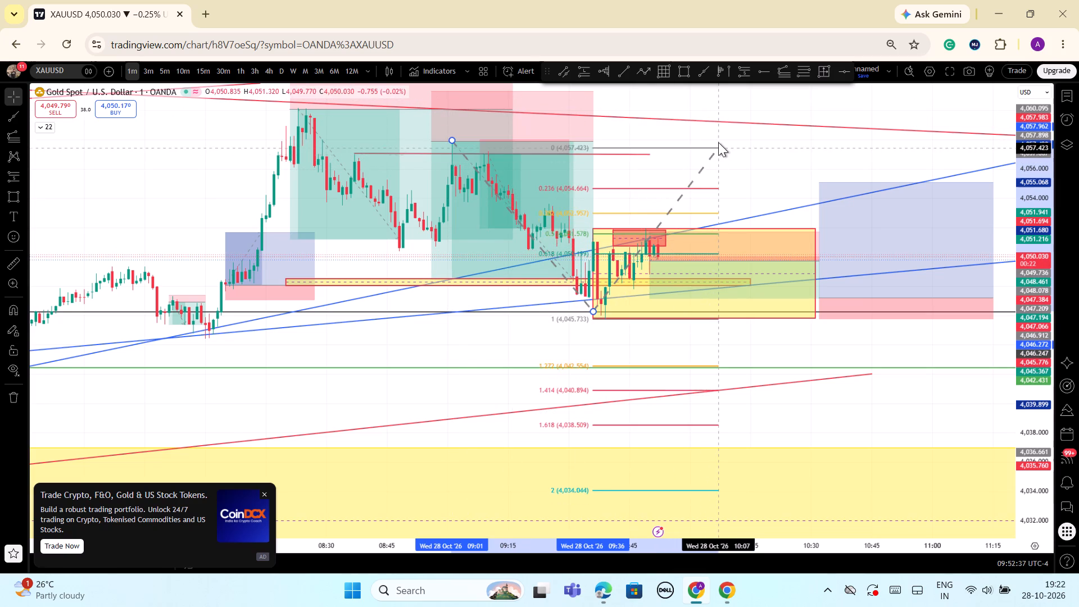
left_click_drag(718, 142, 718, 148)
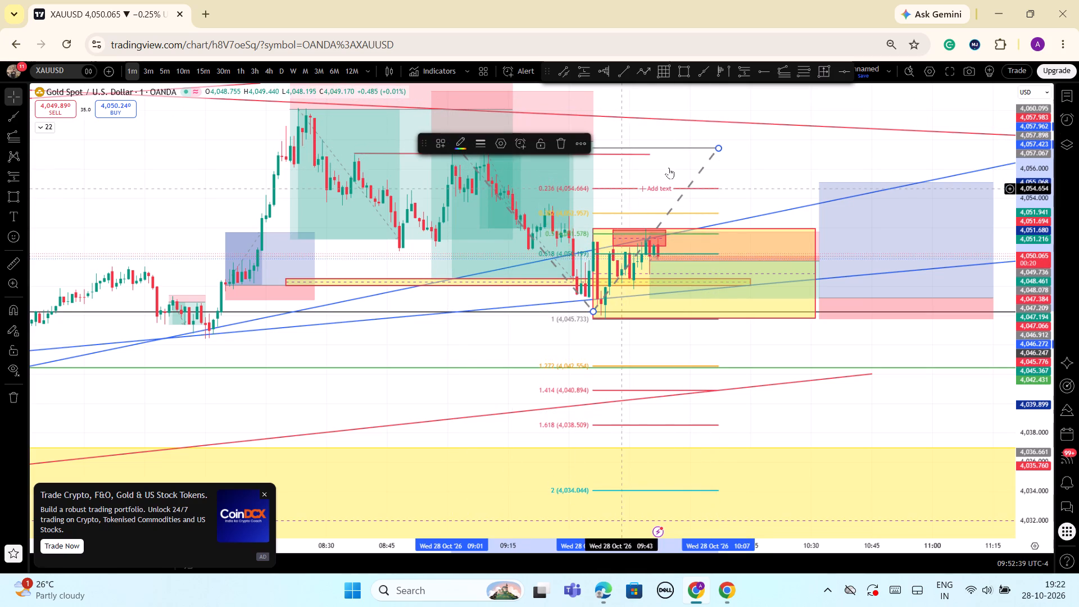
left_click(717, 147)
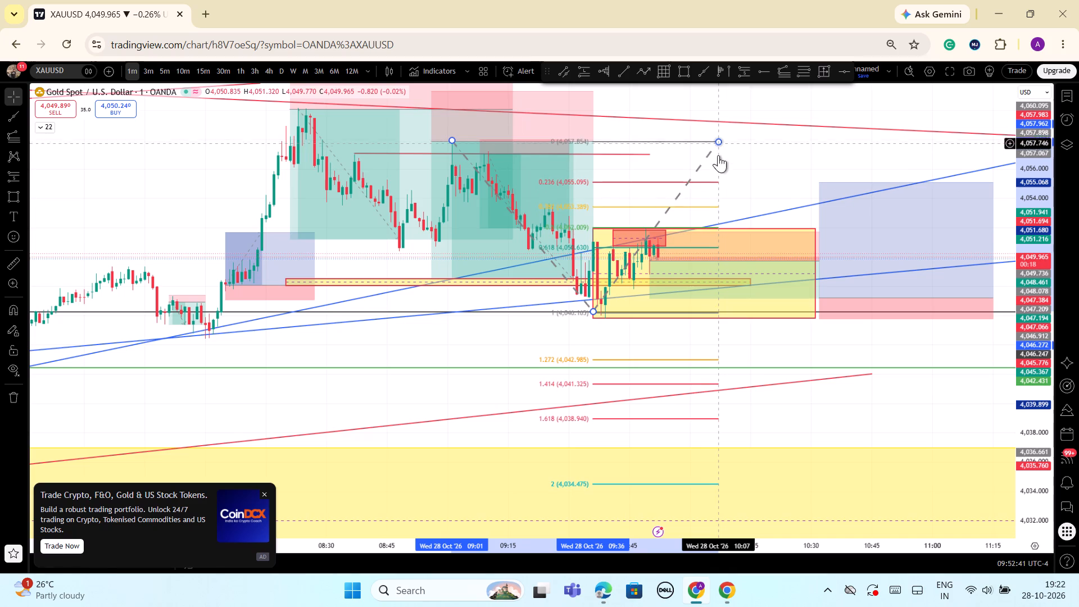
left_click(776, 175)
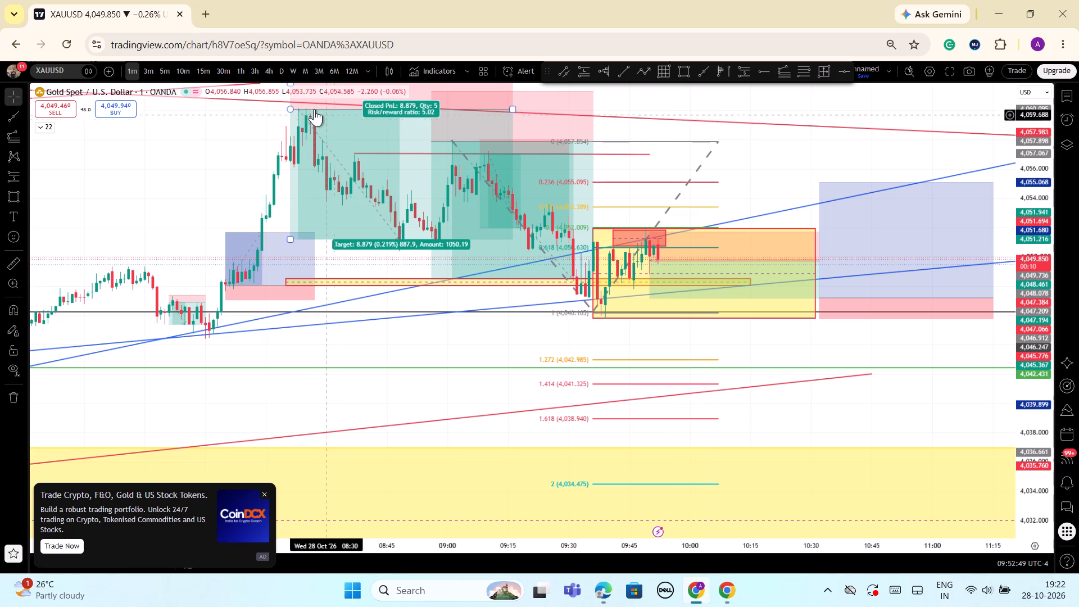
Delete the trend-based Fibonacci extension from the chart.
left_click(720, 143)
left_click(560, 144)
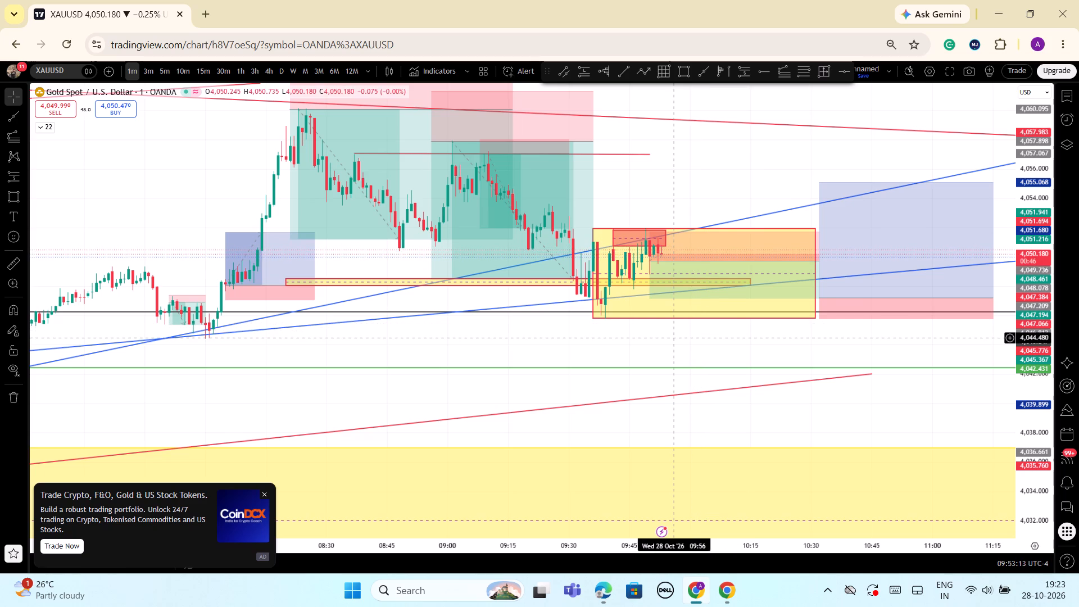
Move the planned long position above the consolidation box to an entry at about 4,053.90, starting at 10:42.
scroll(672, 338, "up", 3)
scroll(672, 338, "down", 2)
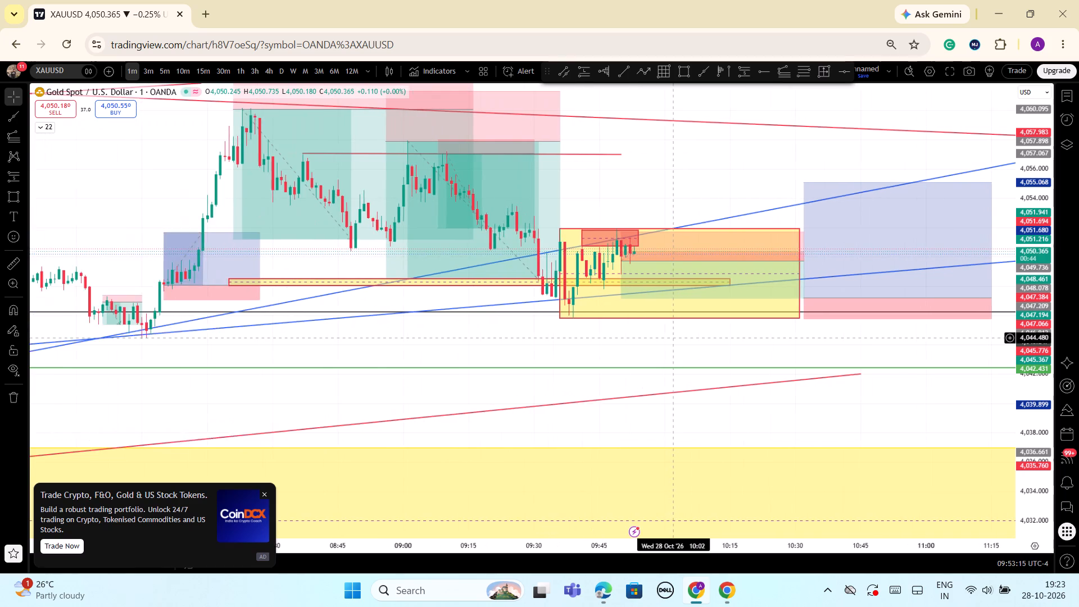
scroll(672, 338, "down", 6)
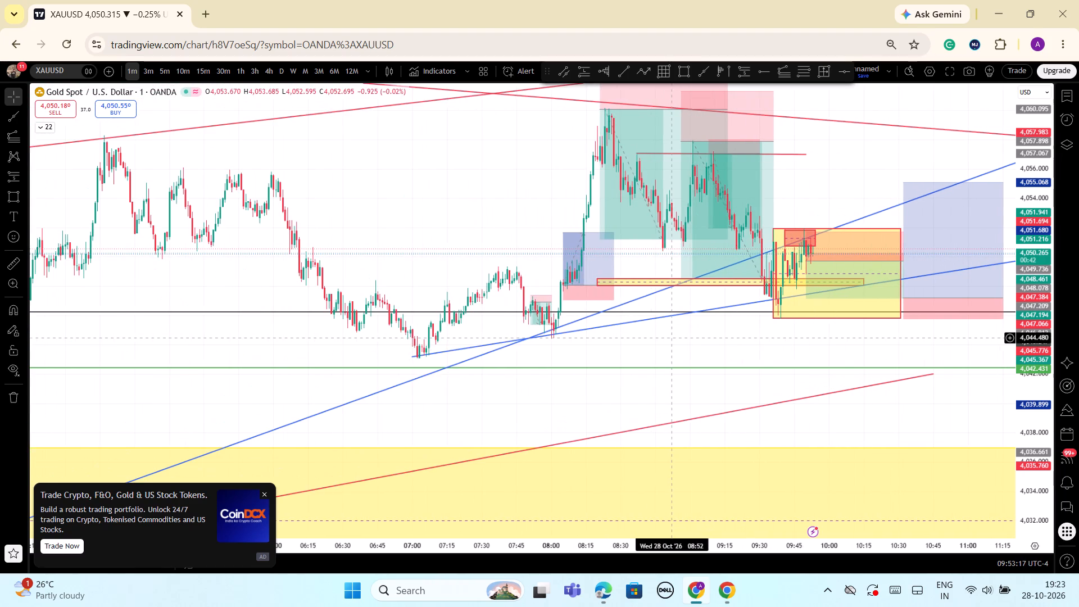
left_click_drag(645, 401, 570, 411)
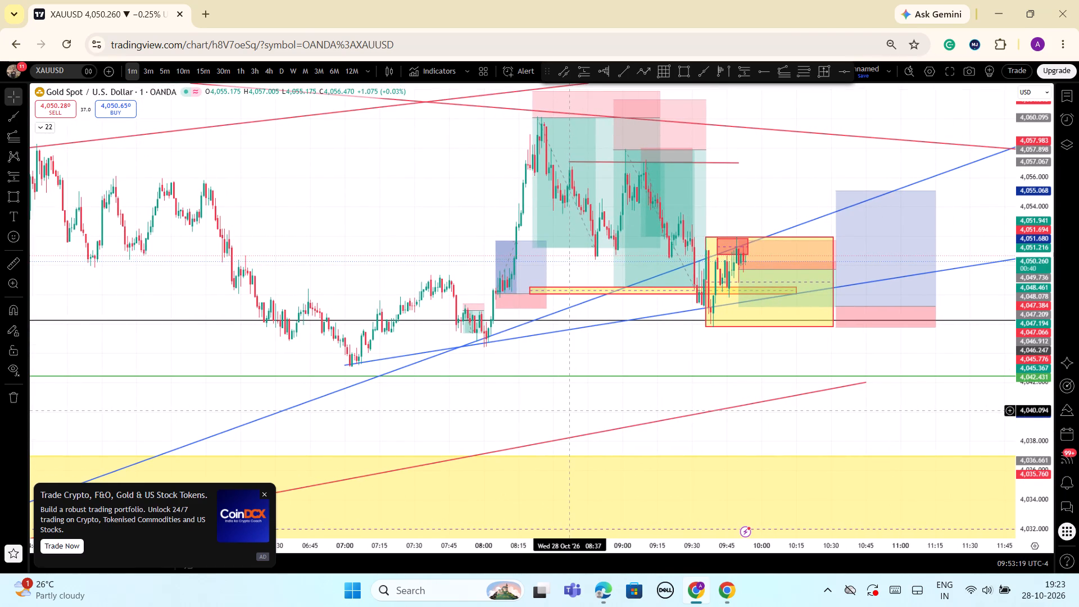
scroll(572, 410, "up", 2)
left_click_drag(890, 265, 919, 167)
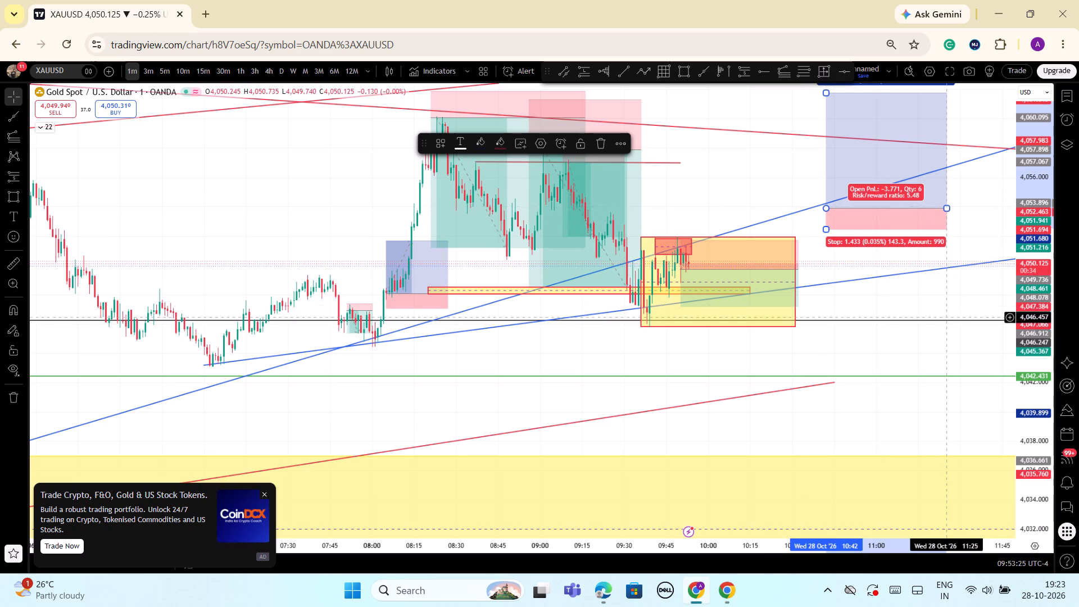
scroll(956, 336, "up", 2)
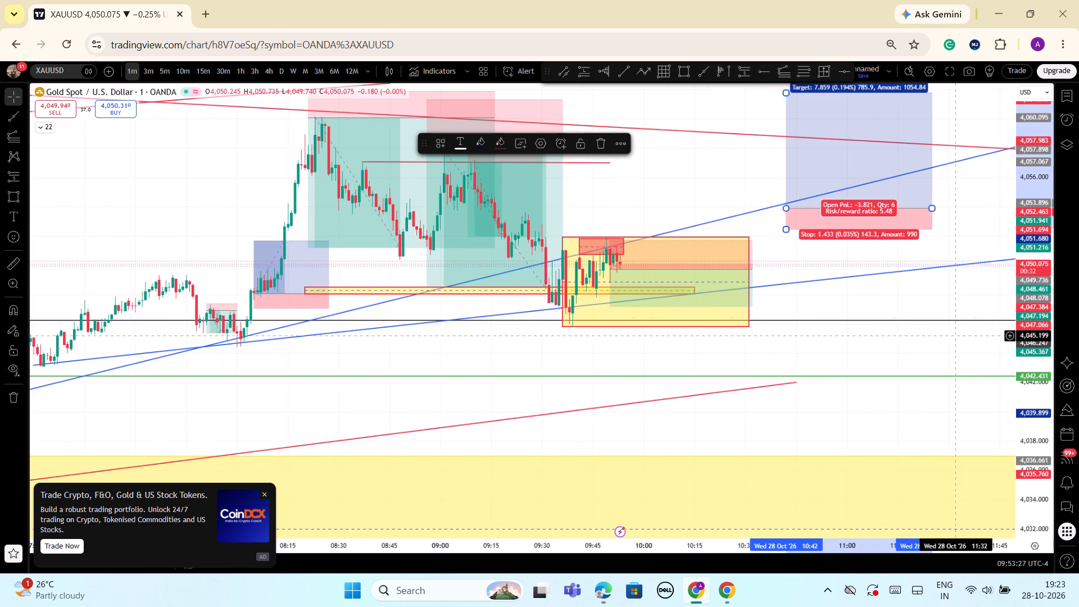
left_click(857, 167)
left_click(716, 176)
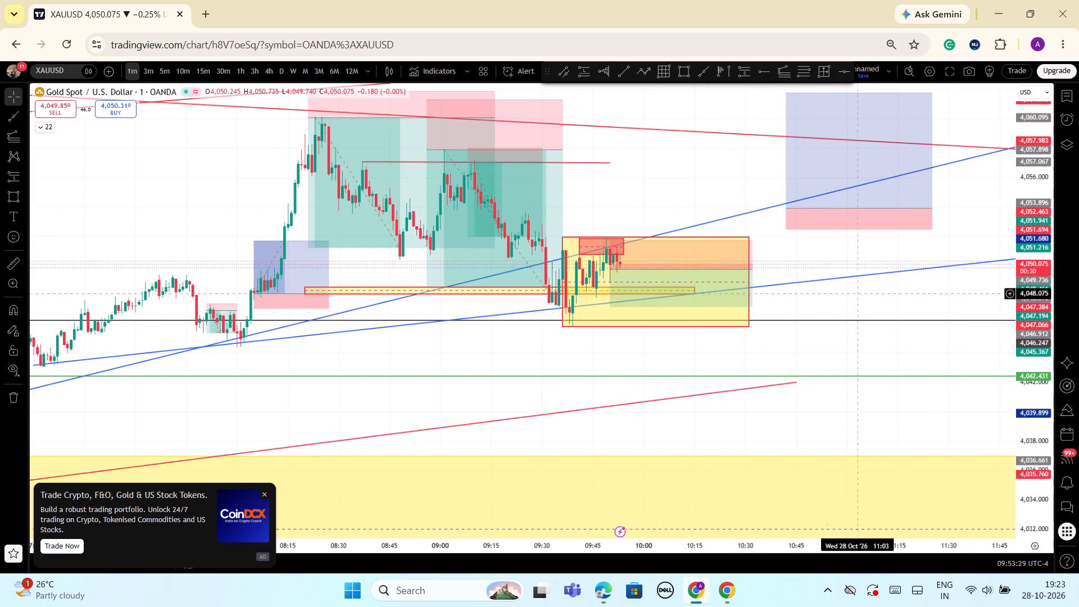
Extend the red zone across the top of the consolidation box and shift it slightly upward, ending at about 10:33.
scroll(810, 382, "down", 2)
left_click_drag(1027, 428, 1025, 376)
scroll(790, 329, "up", 2)
left_click_drag(830, 296, 850, 291)
left_click_drag(1018, 346, 990, 384)
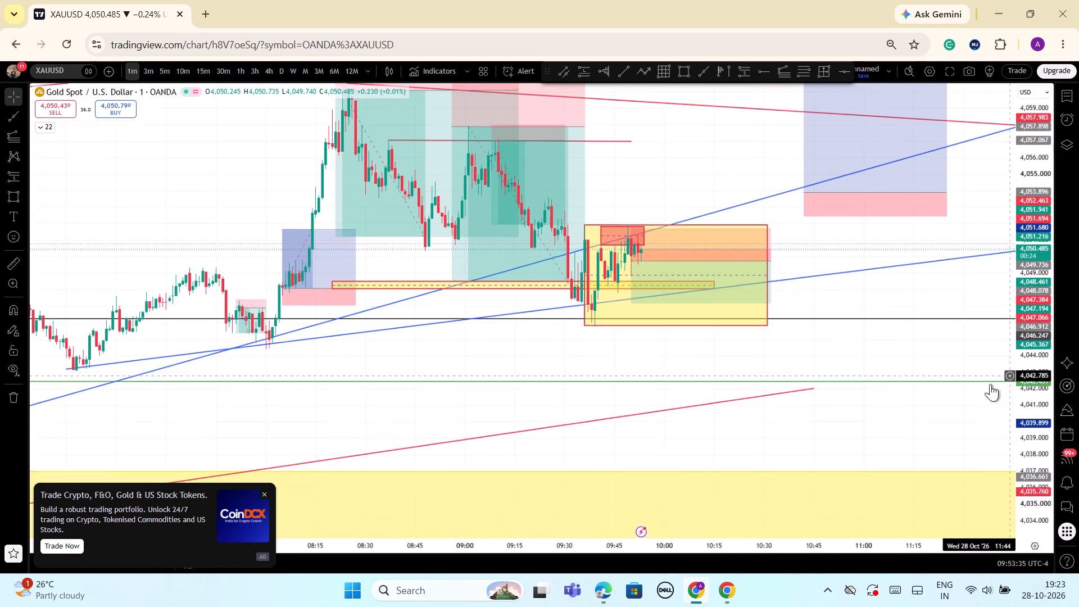
left_click_drag(990, 384, 977, 384)
left_click_drag(834, 348, 879, 342)
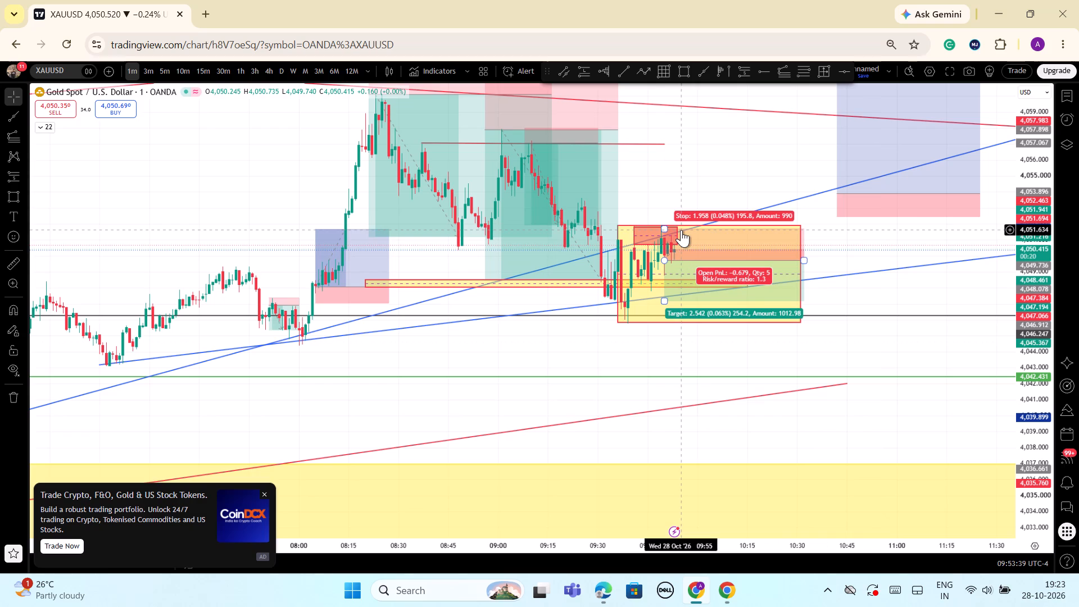
left_click_drag(678, 236, 786, 239)
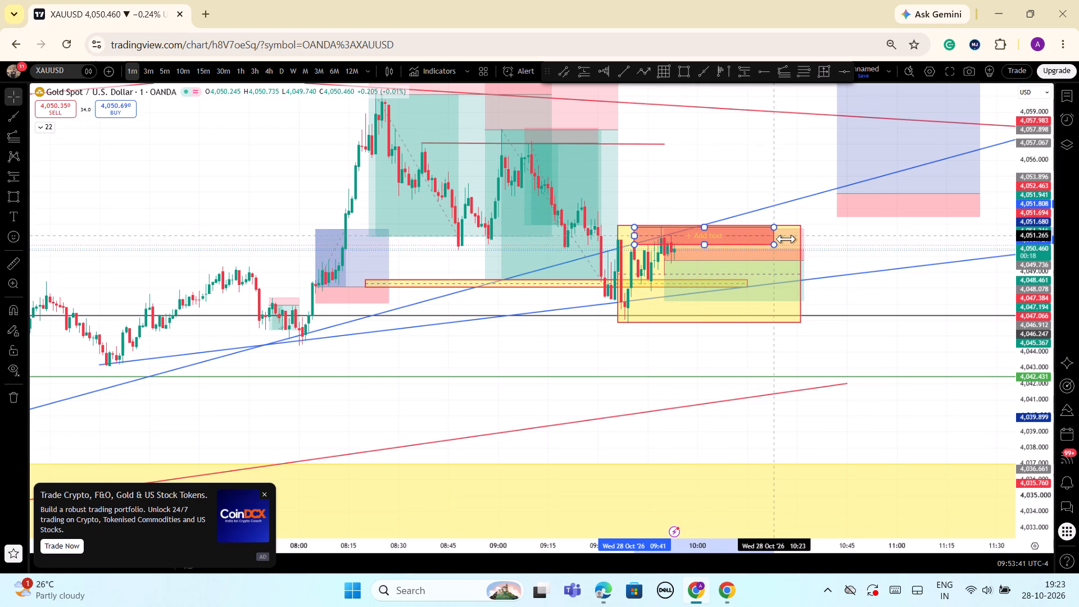
left_click_drag(786, 239, 804, 241)
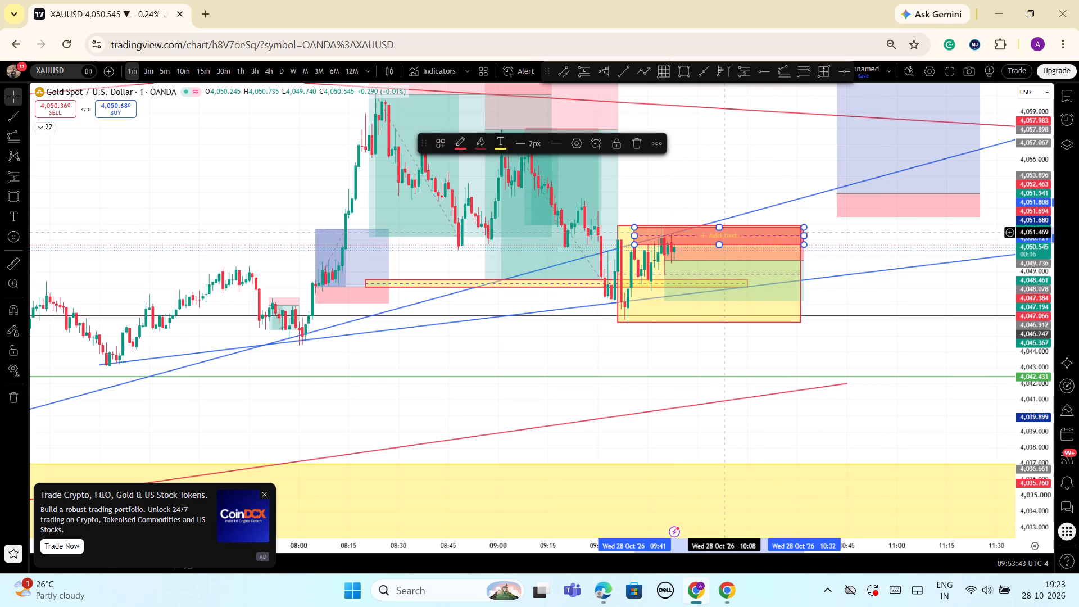
left_click(725, 233)
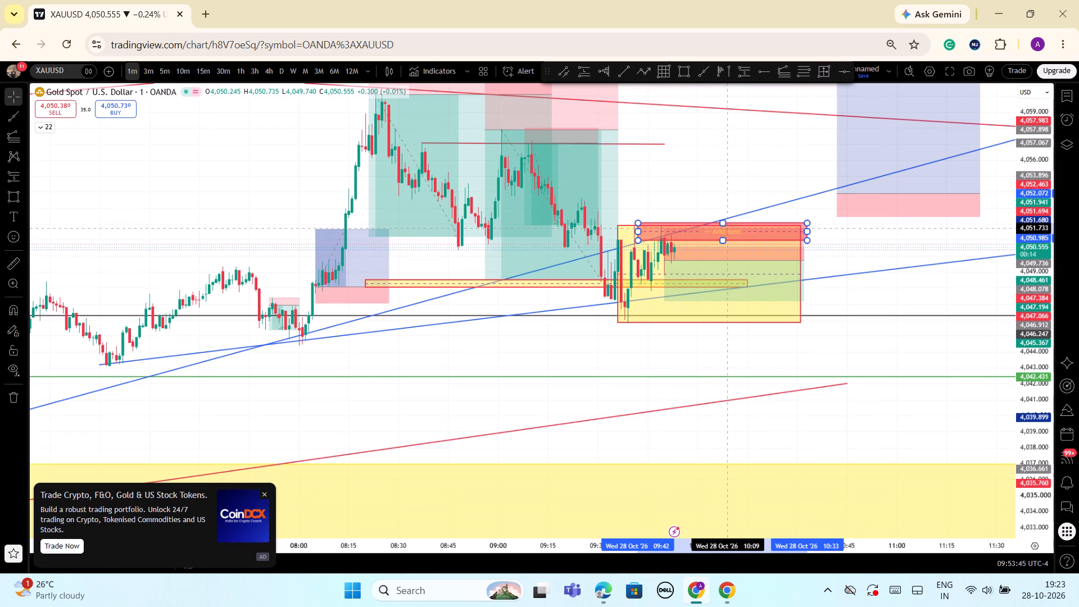
left_click(713, 189)
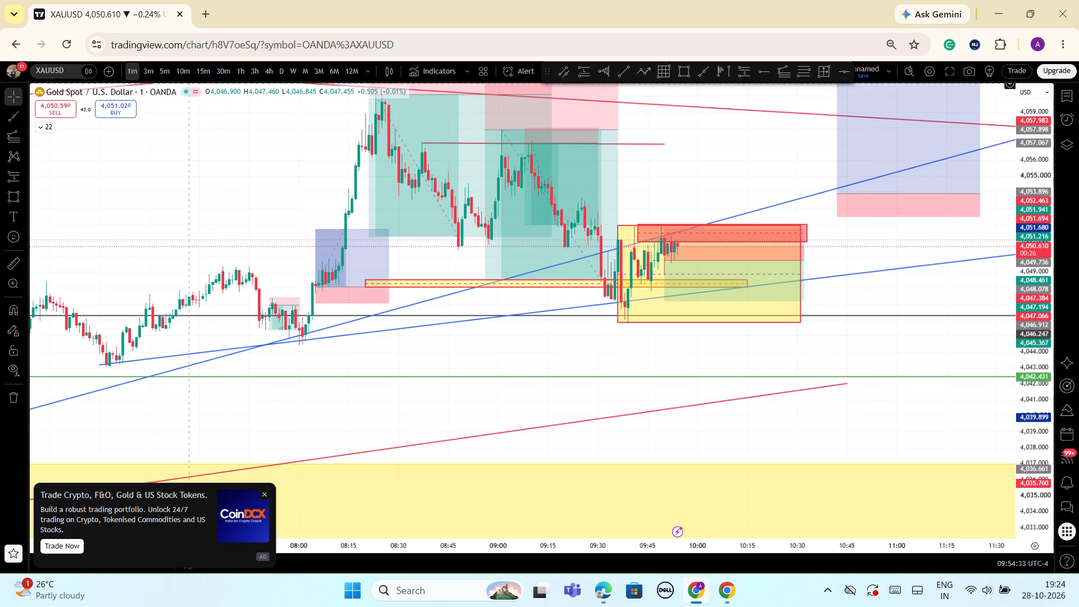
Examine the five-minute chart's wider price structure against the trend lines, the consolidation box and both planned positions.
left_click(162, 71)
scroll(773, 316, "up", 2)
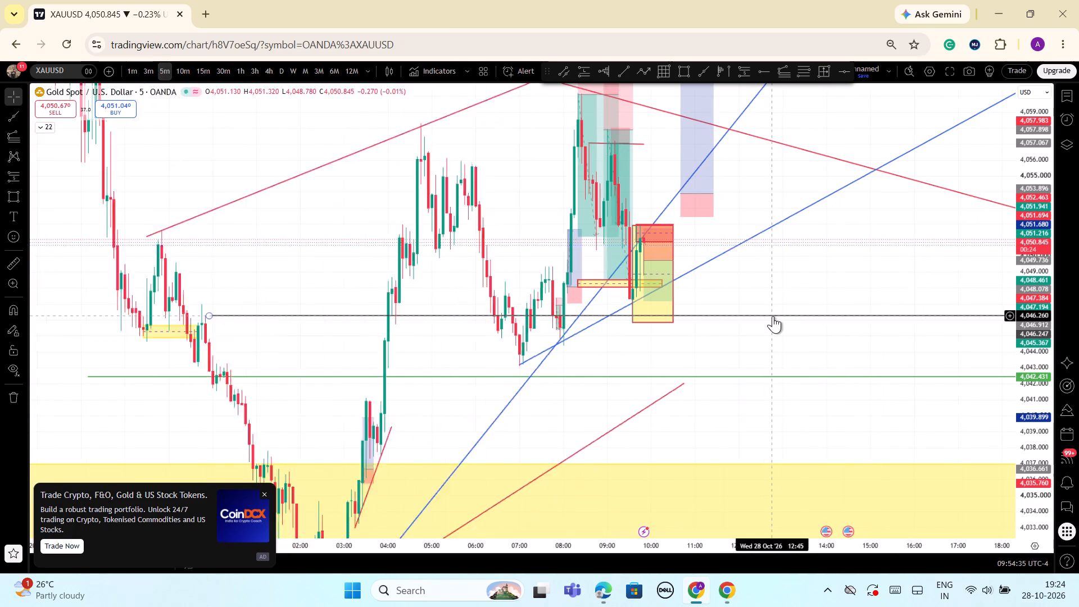
left_click_drag(1034, 379, 1013, 491)
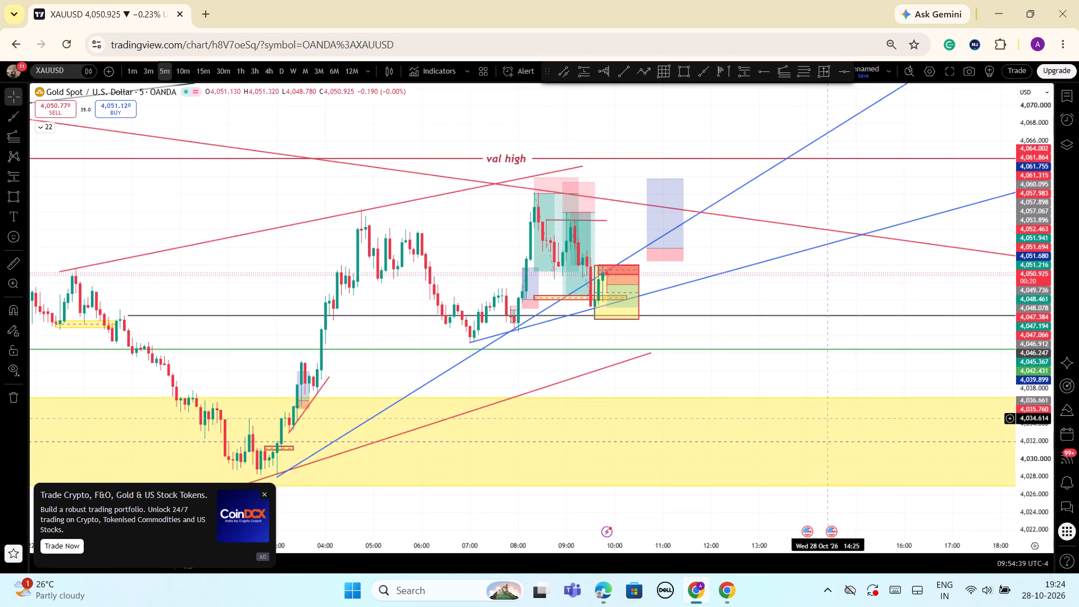
scroll(828, 419, "up", 2)
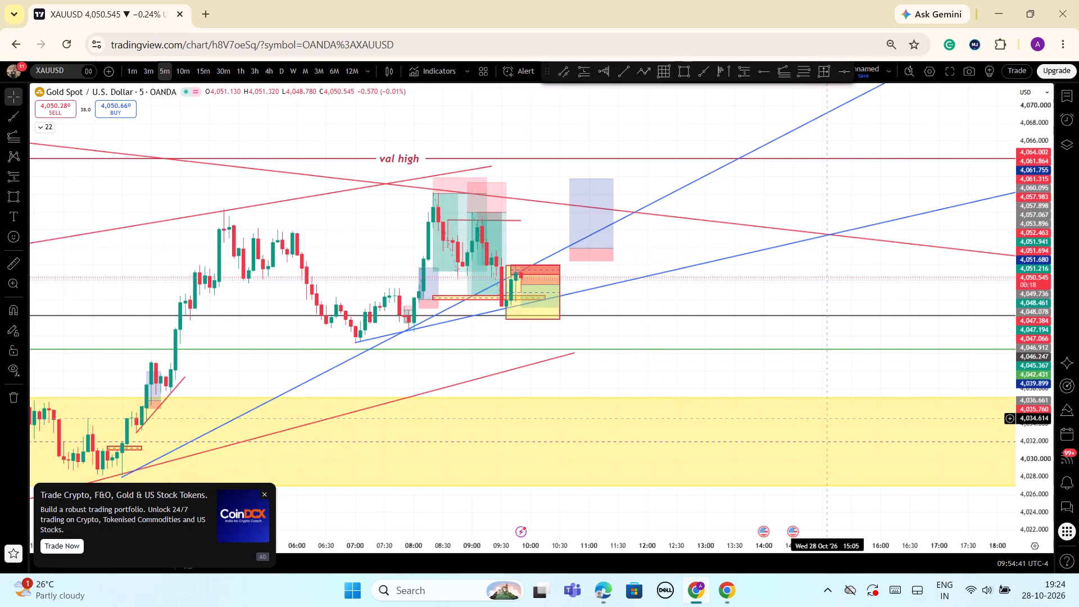
scroll(828, 419, "up", 1)
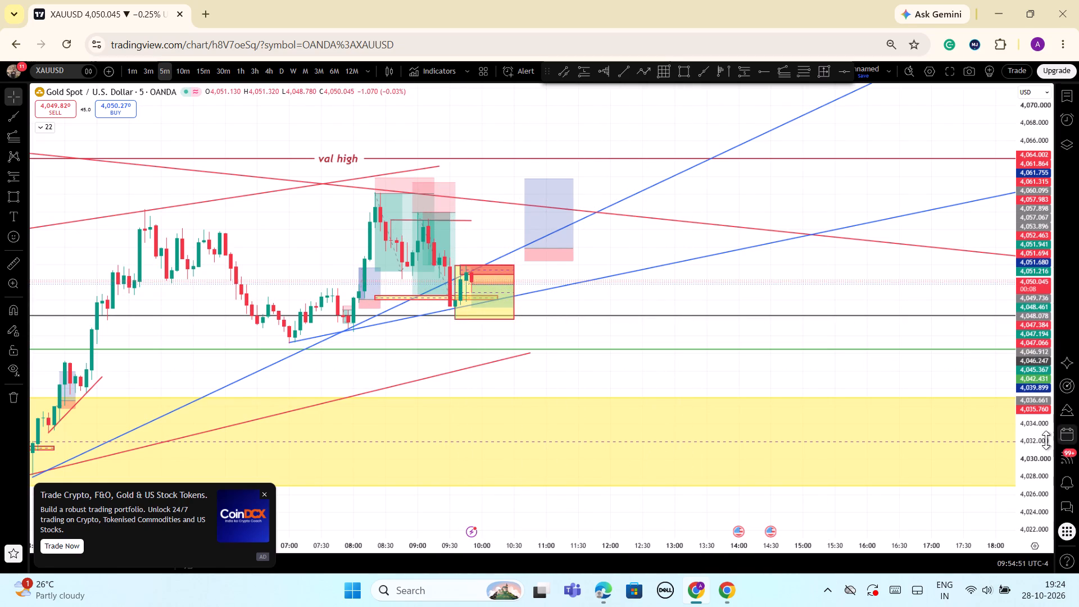
left_click_drag(1044, 443, 1037, 481)
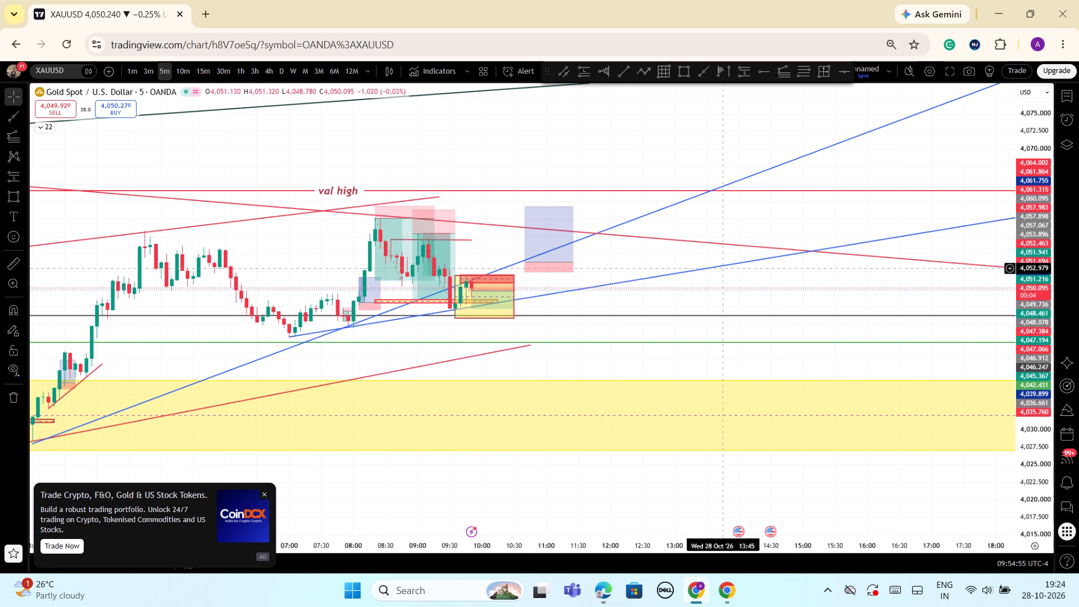
left_click_drag(1029, 460, 1022, 243)
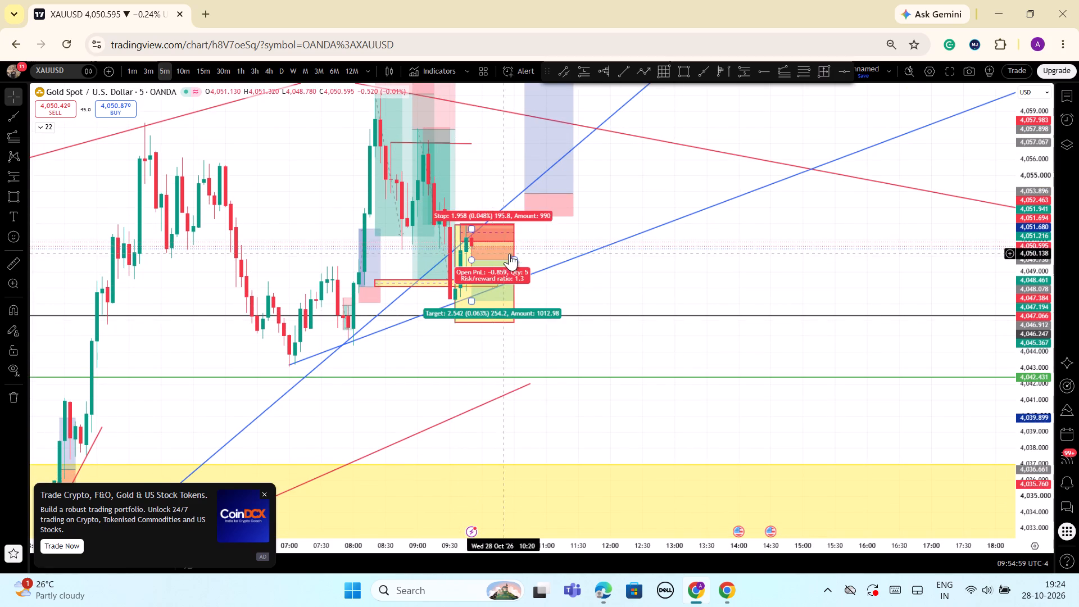
left_click(1047, 432)
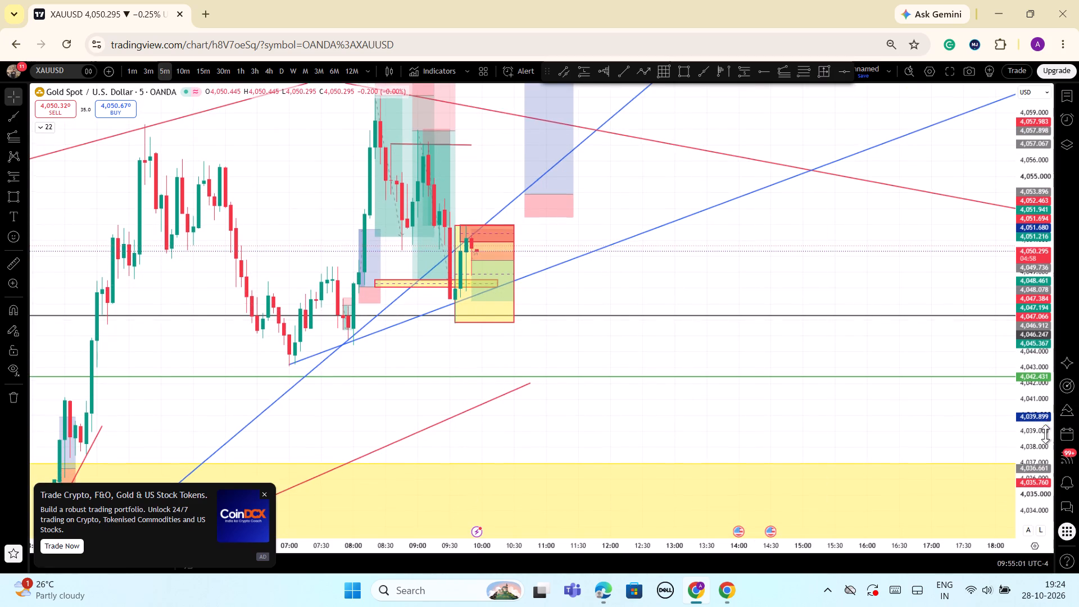
left_click_drag(1045, 434, 1035, 460)
scroll(678, 387, "up", 2)
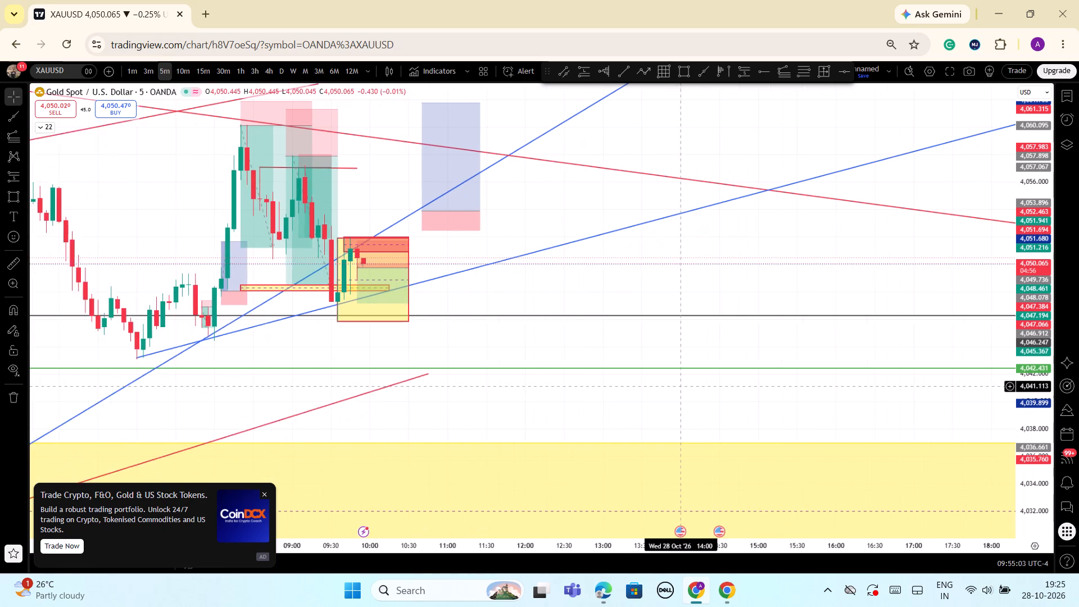
scroll(678, 387, "up", 1)
scroll(678, 387, "down", 2)
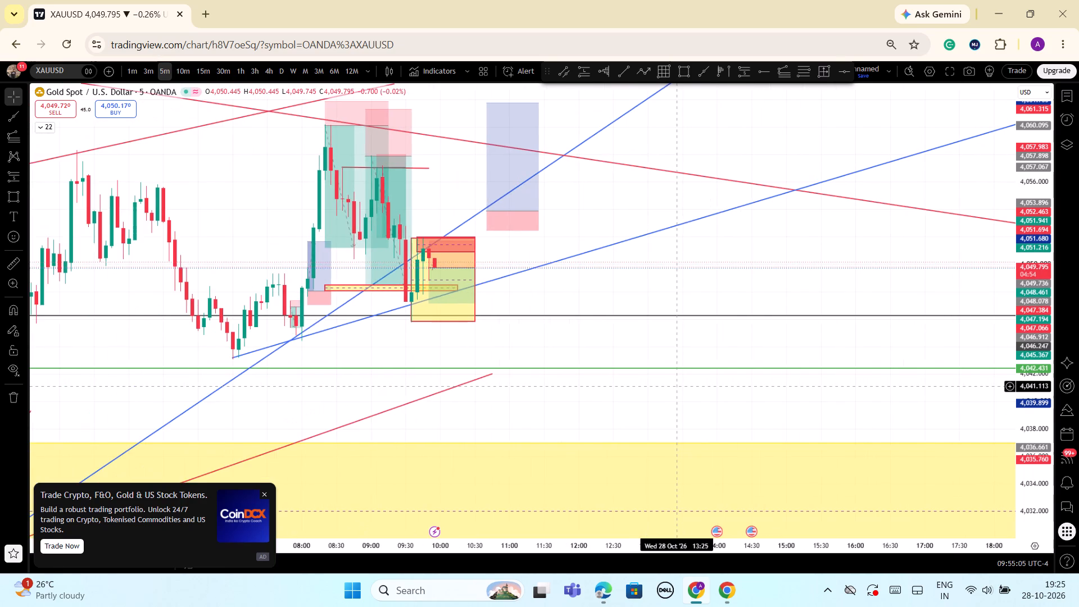
scroll(678, 387, "down", 1)
left_click_drag(1032, 383, 1037, 446)
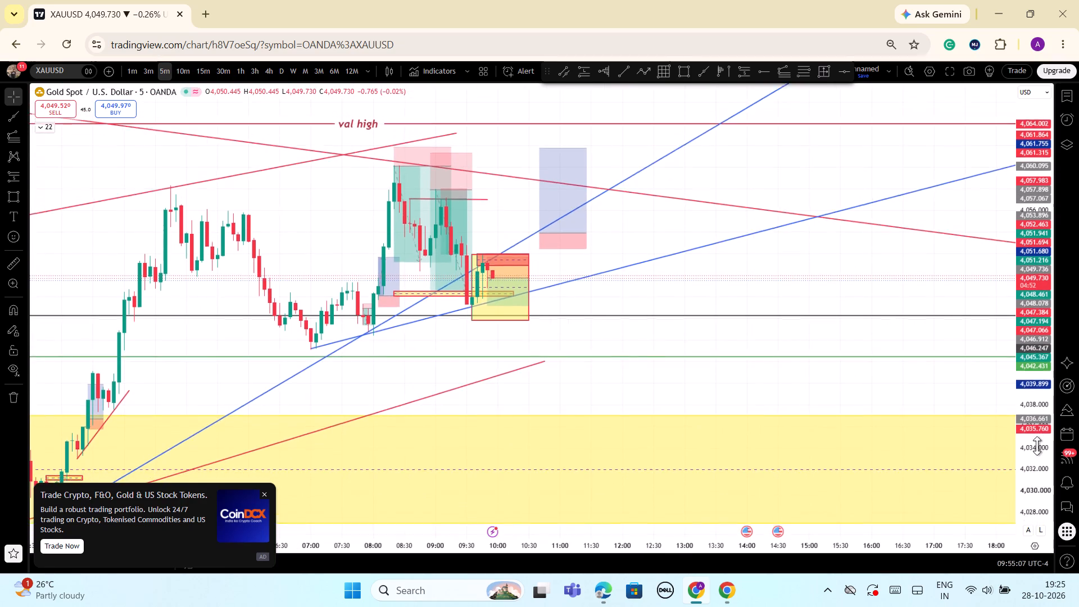
left_click_drag(1037, 446, 1027, 473)
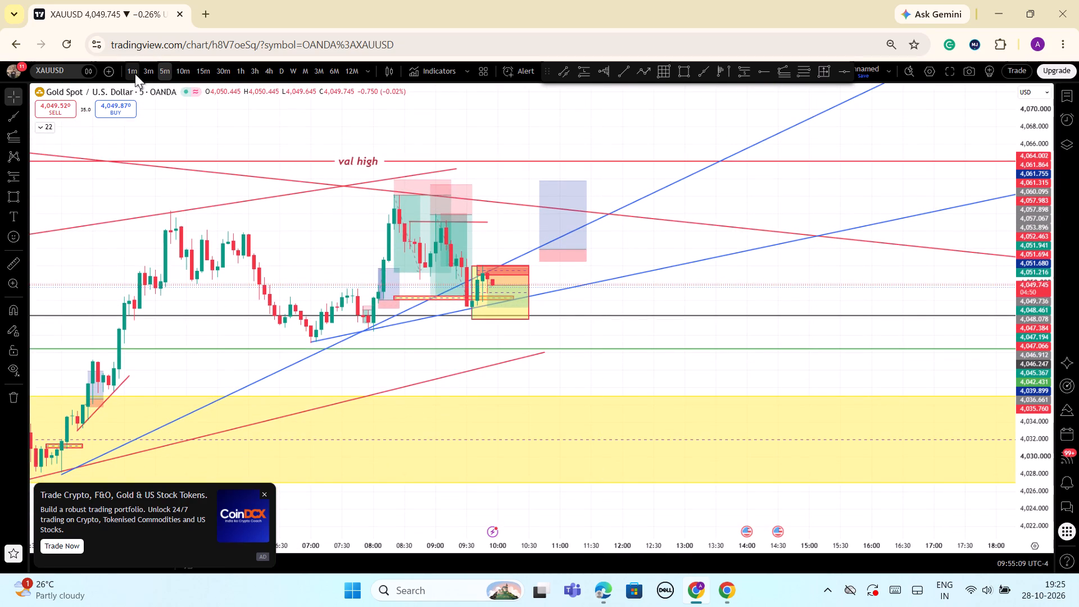
Return to the one-minute chart and examine the latest candles against the red zone and the planned positions.
left_click(135, 74)
scroll(597, 260, "down", 2)
scroll(640, 296, "down", 3)
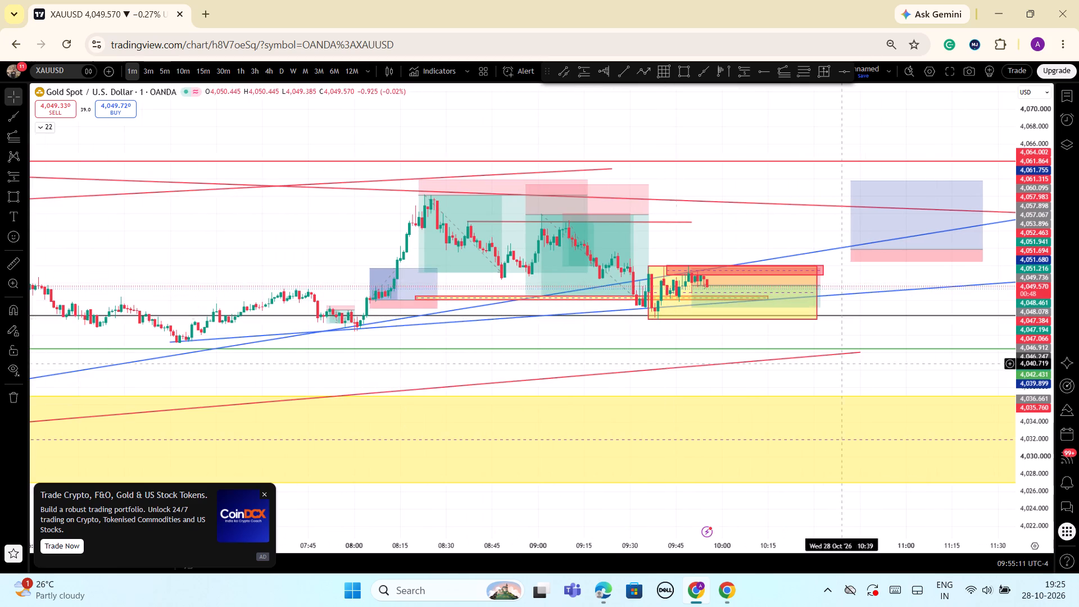
left_click_drag(1029, 432, 1025, 254)
scroll(935, 308, "up", 2)
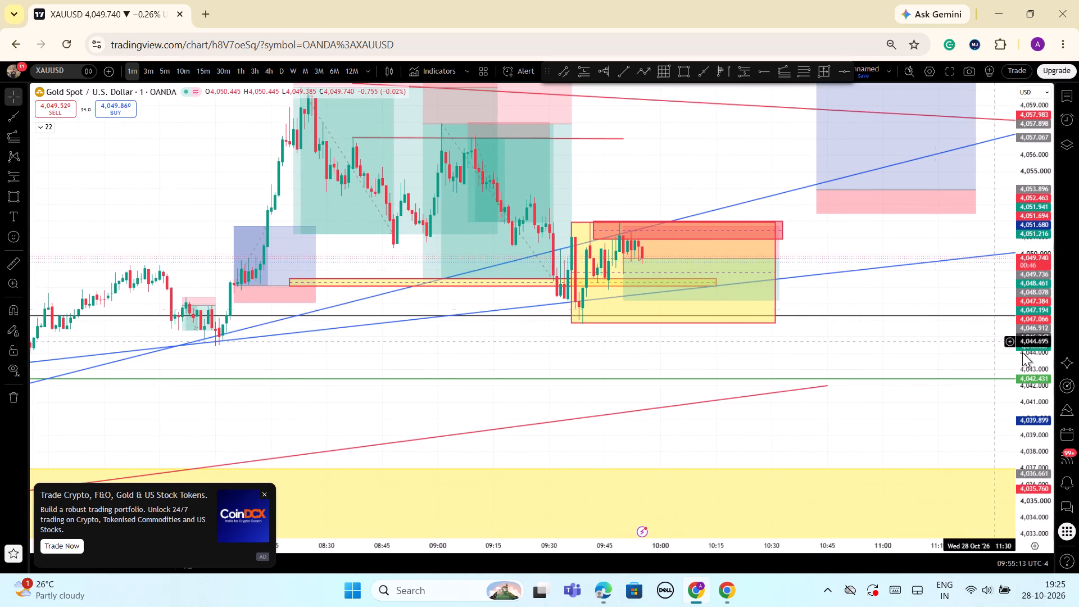
left_click_drag(1020, 389, 1031, 434)
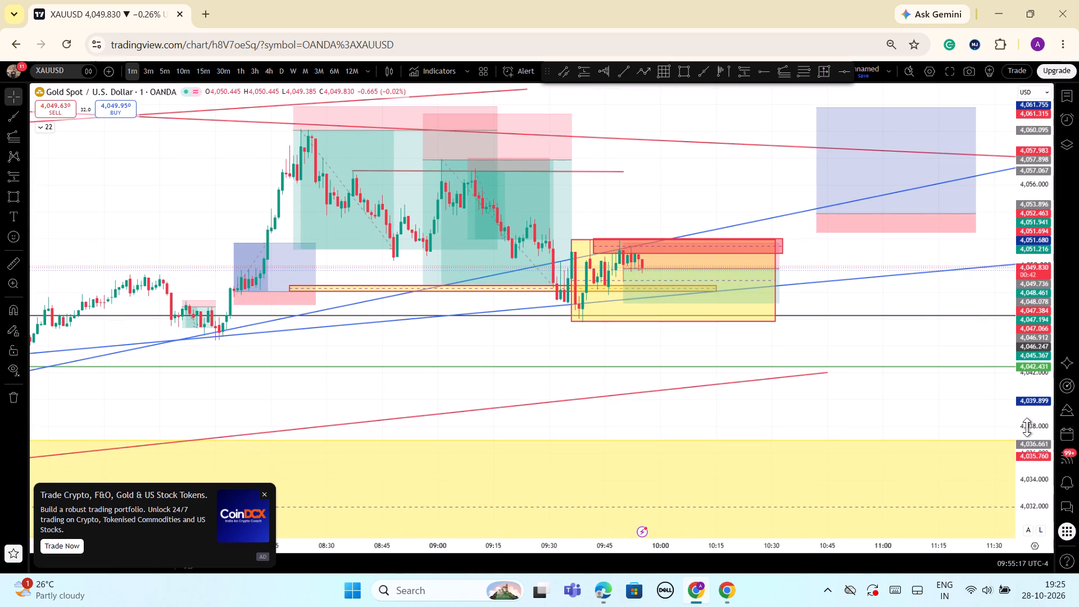
Examine the one-minute candles inside the consolidation box against the red zone, the trend lines and both planned positions.
scroll(1027, 427, "down", 1)
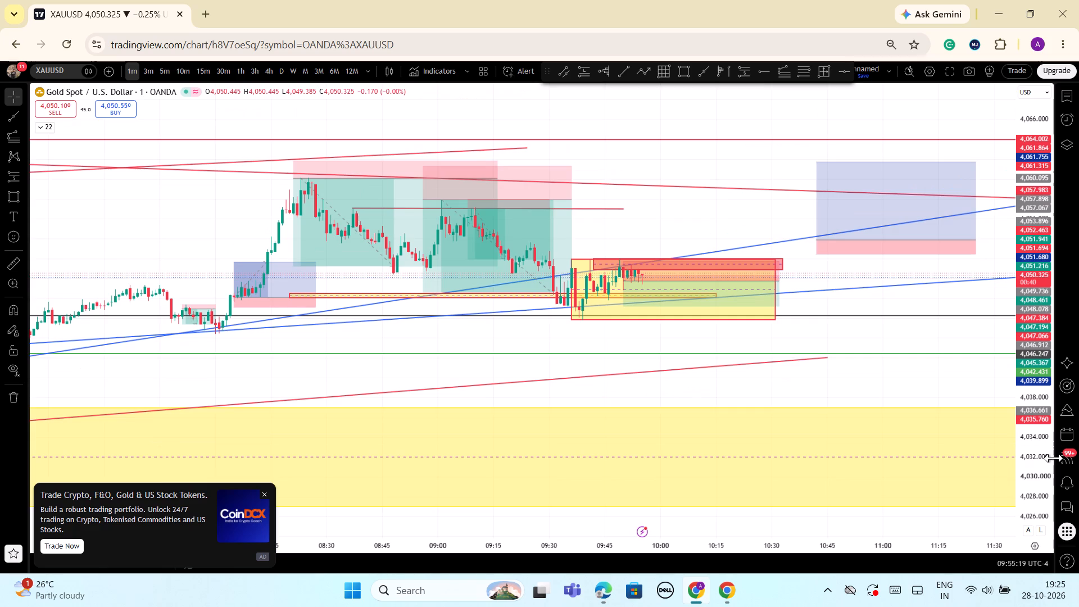
left_click_drag(1034, 460, 1046, 399)
scroll(871, 393, "up", 3)
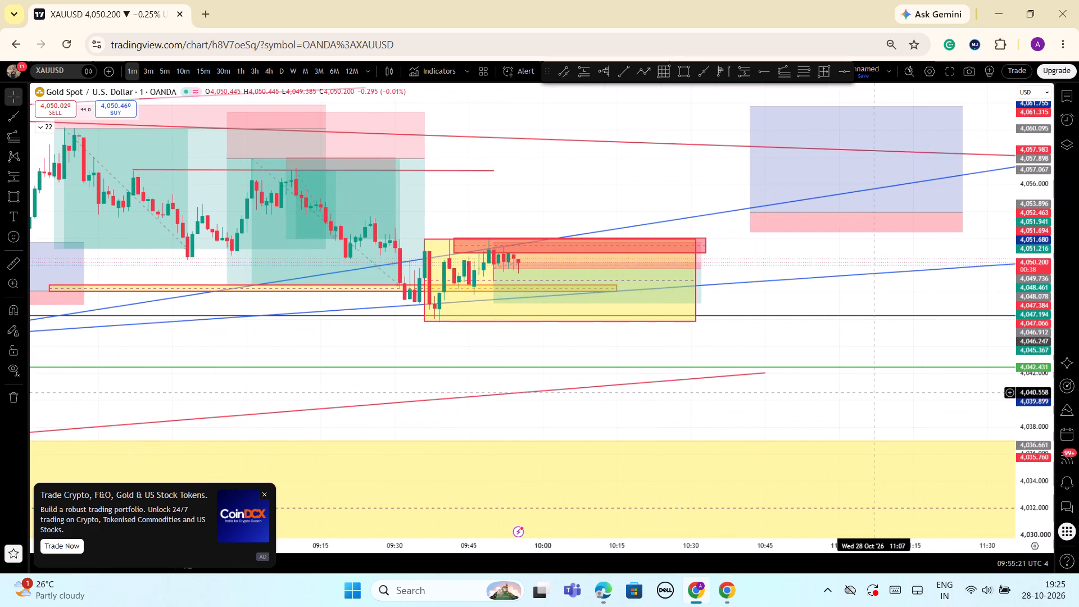
left_click_drag(788, 350, 870, 336)
left_click_drag(1039, 406, 1039, 401)
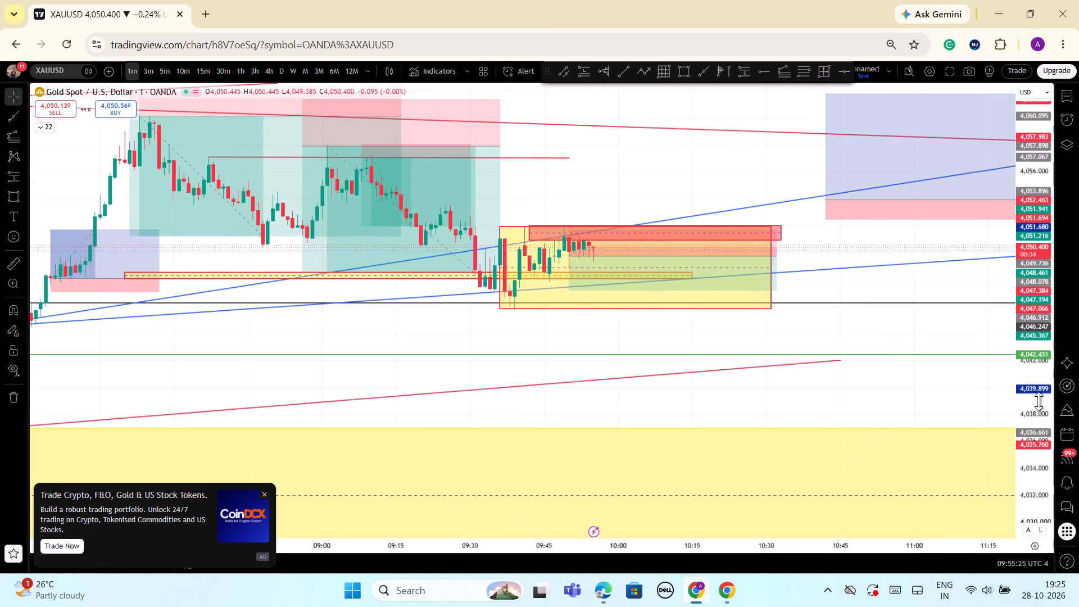
left_click_drag(1039, 401, 1012, 255)
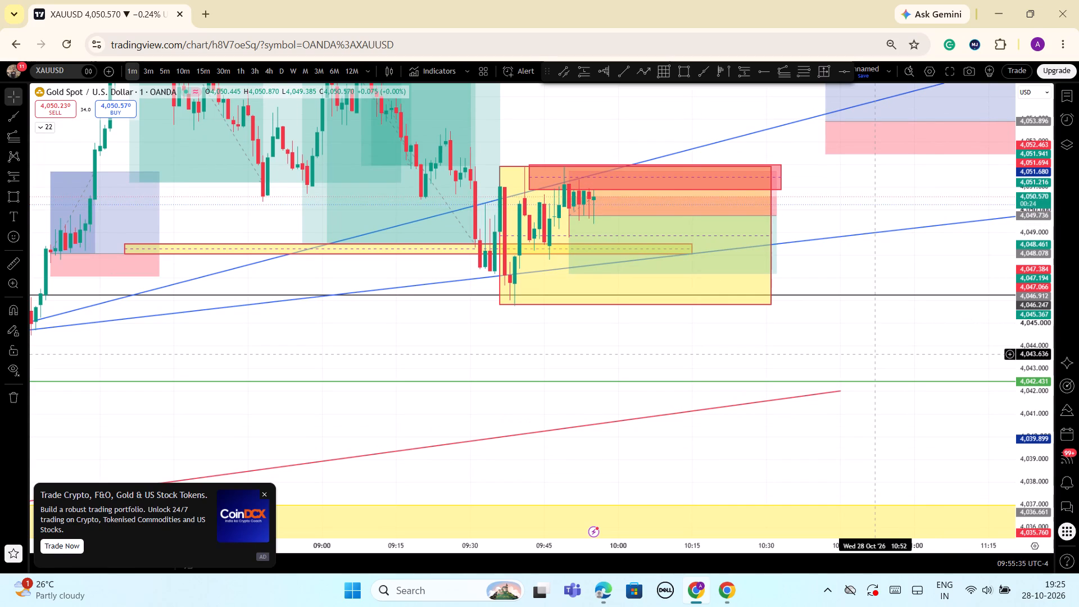
scroll(876, 354, "down", 1)
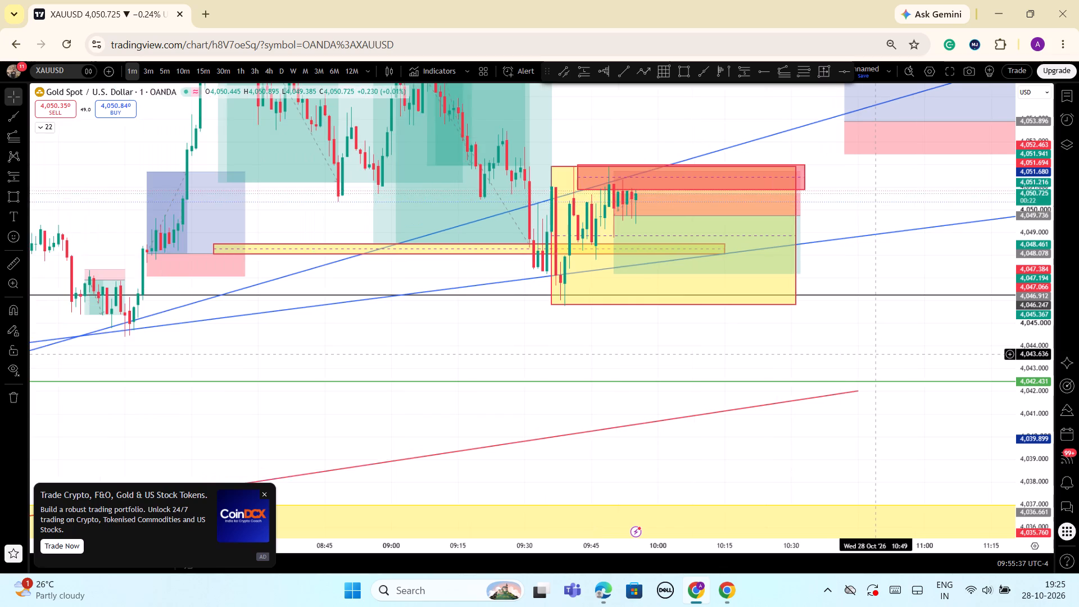
scroll(876, 354, "down", 2)
scroll(876, 354, "up", 1)
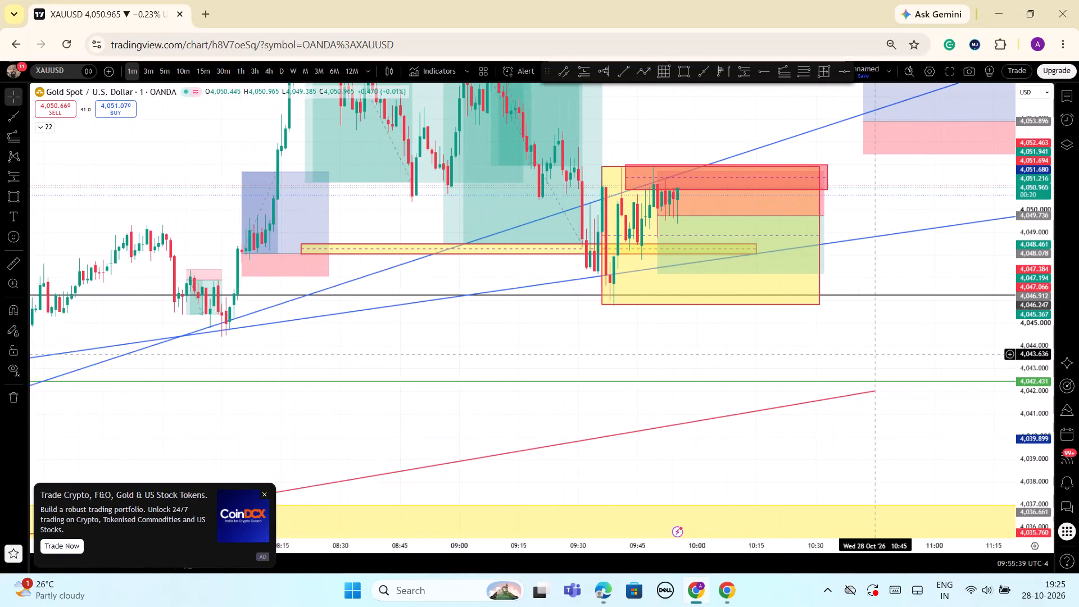
scroll(876, 354, "up", 2)
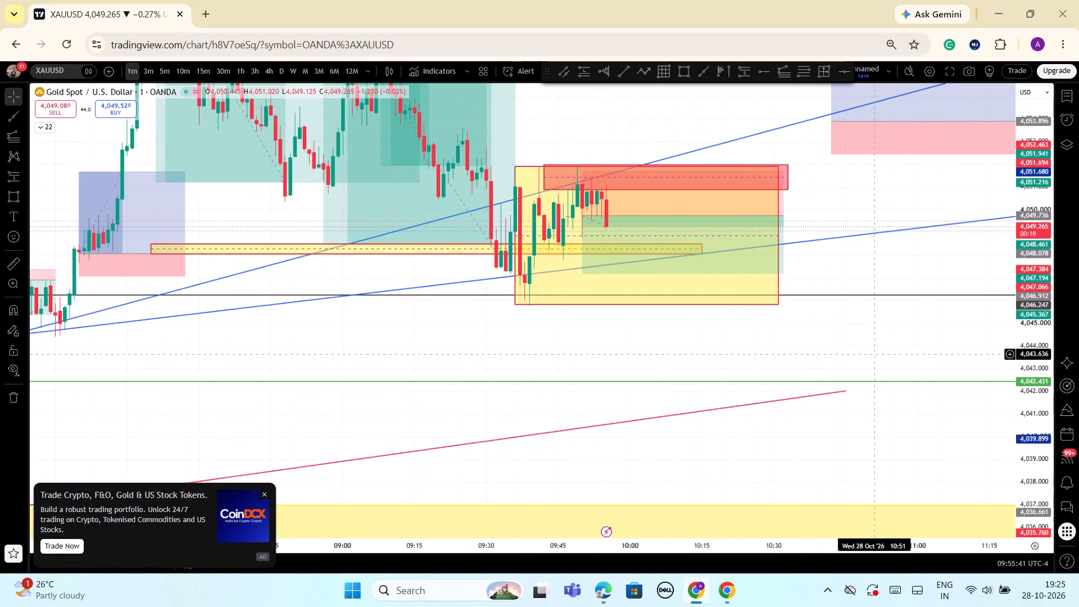
scroll(876, 354, "up", 1)
scroll(876, 354, "down", 5)
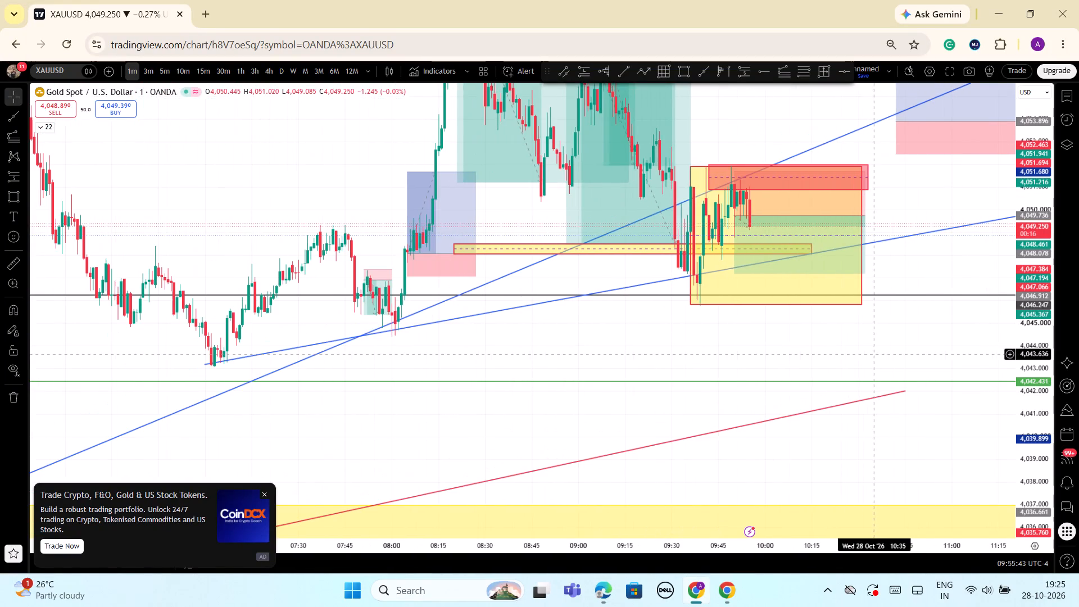
left_click_drag(1029, 333, 1029, 360)
scroll(880, 338, "up", 1)
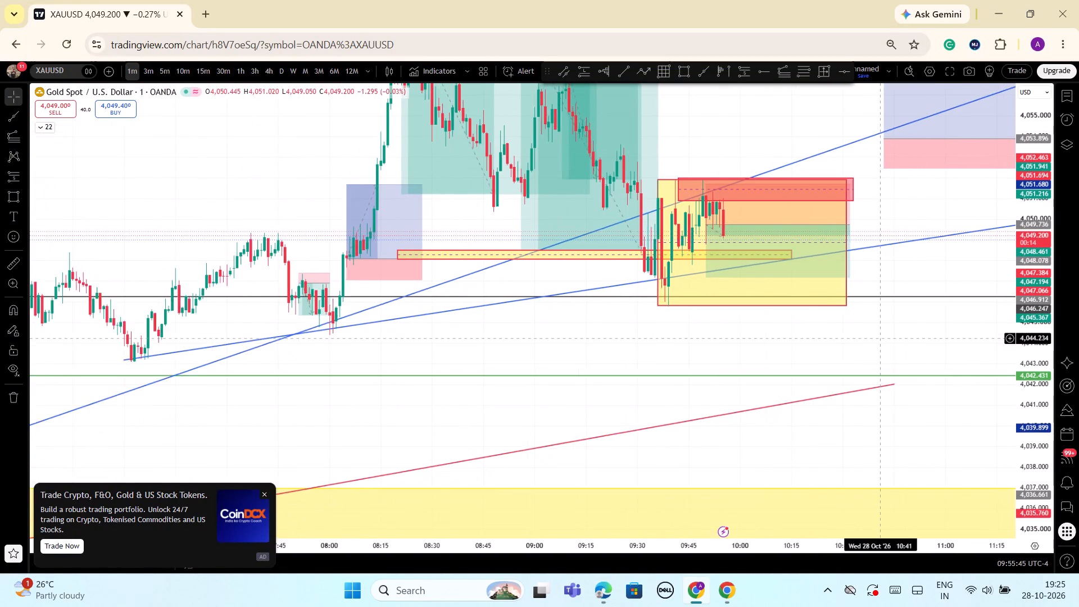
scroll(880, 338, "up", 1)
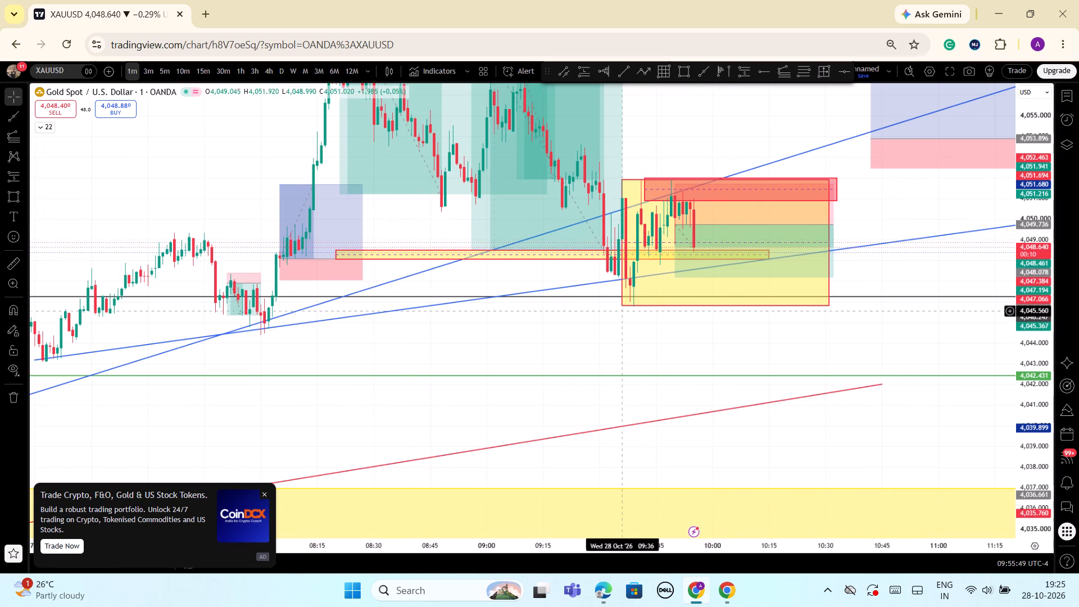
left_click_drag(1038, 364, 1040, 406)
scroll(809, 324, "down", 2)
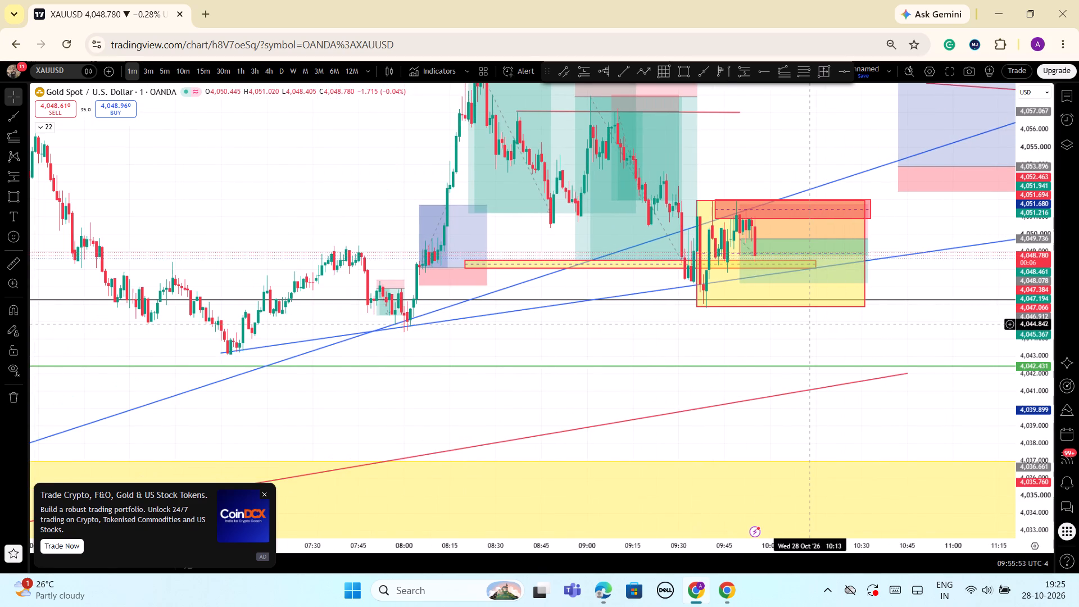
scroll(809, 324, "down", 2)
scroll(809, 324, "up", 2)
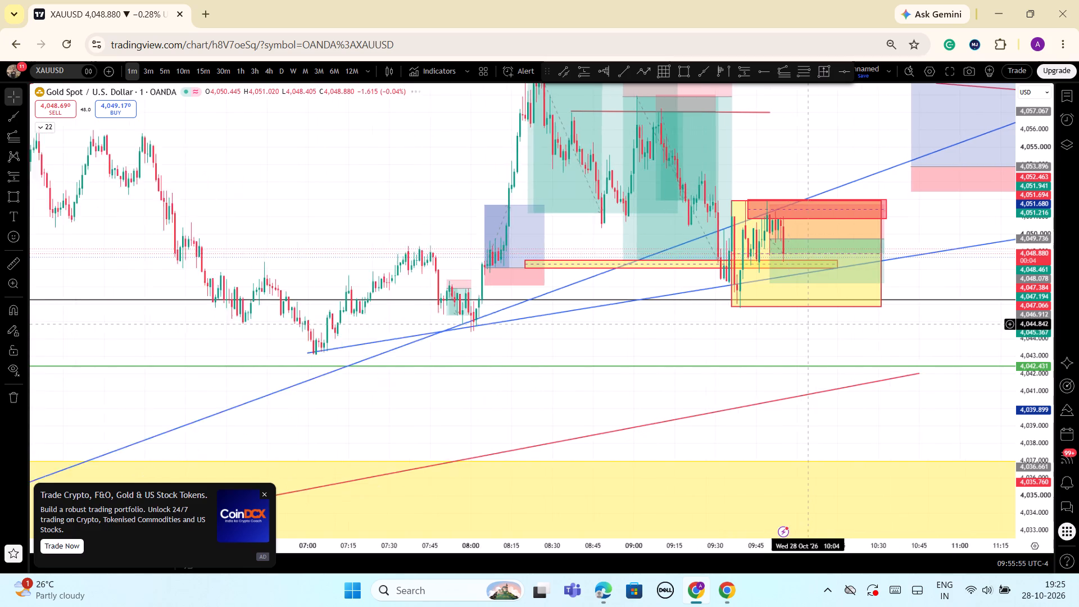
scroll(809, 324, "up", 2)
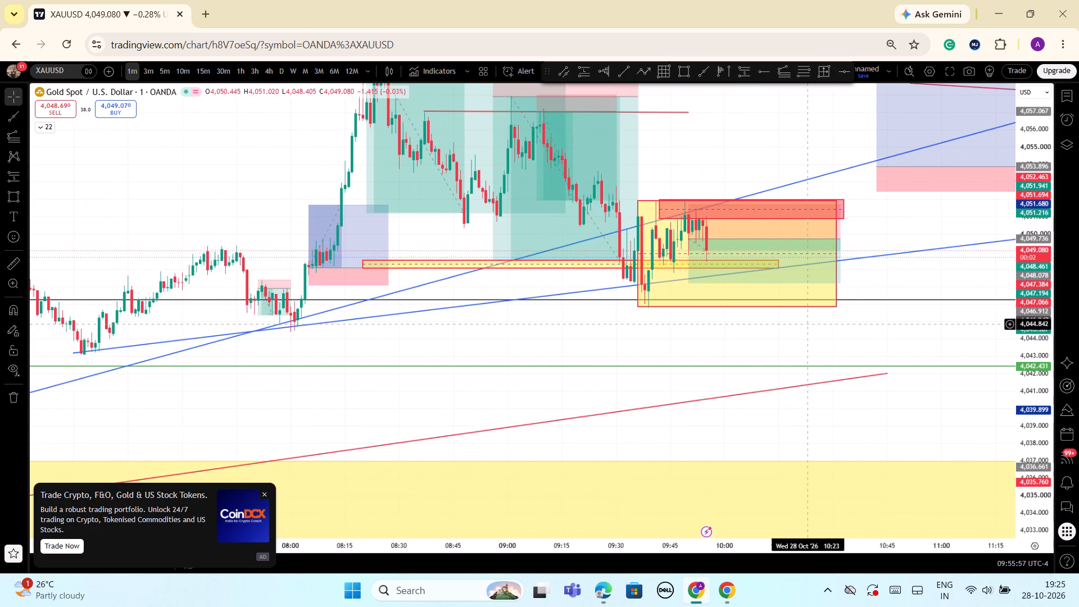
scroll(809, 324, "down", 3)
left_click_drag(1041, 340, 1037, 350)
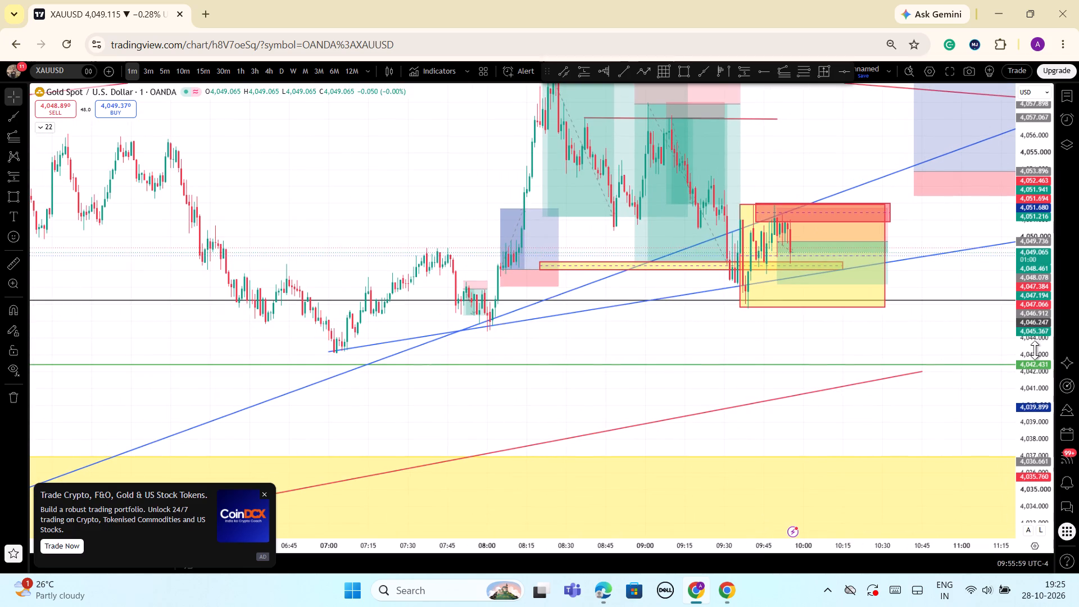
scroll(922, 329, "up", 1)
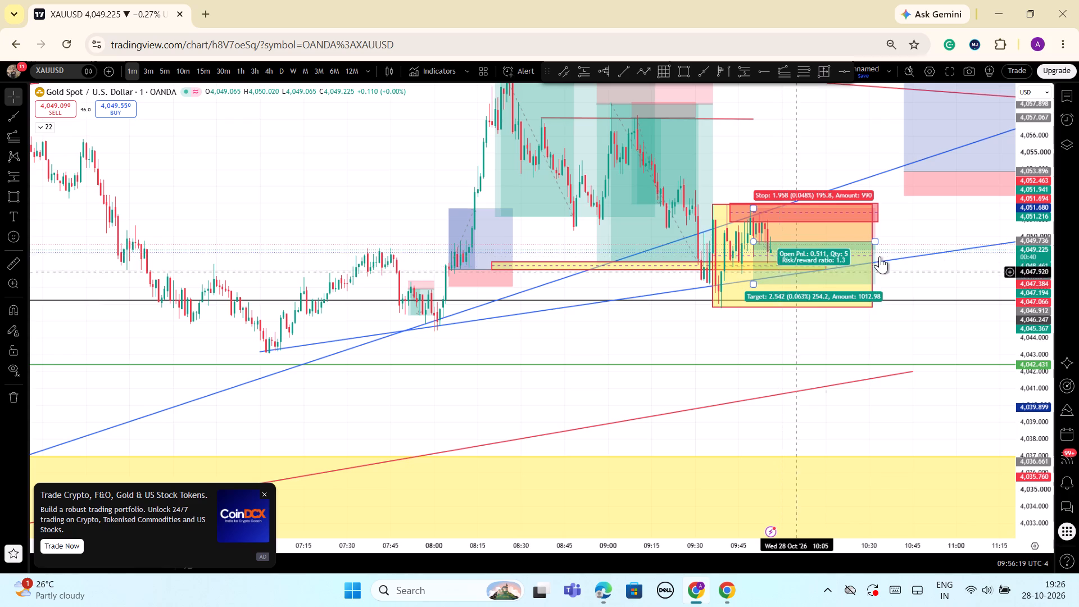
Lower the stop of the planned short position inside the consolidation box to about 4,050.84.
left_click_drag(1028, 358, 1026, 387)
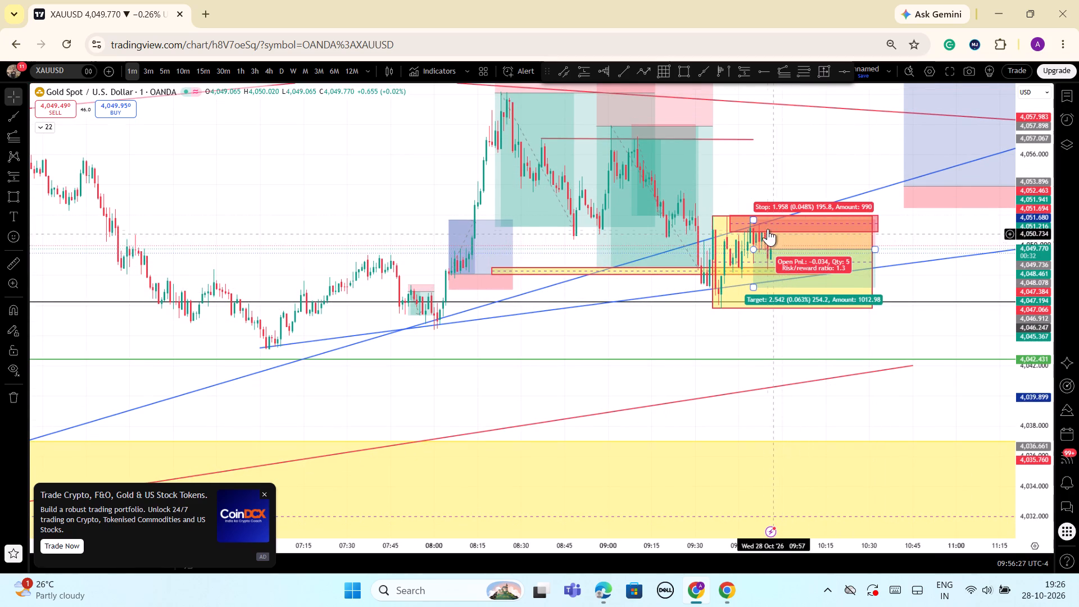
left_click_drag(754, 223, 754, 233)
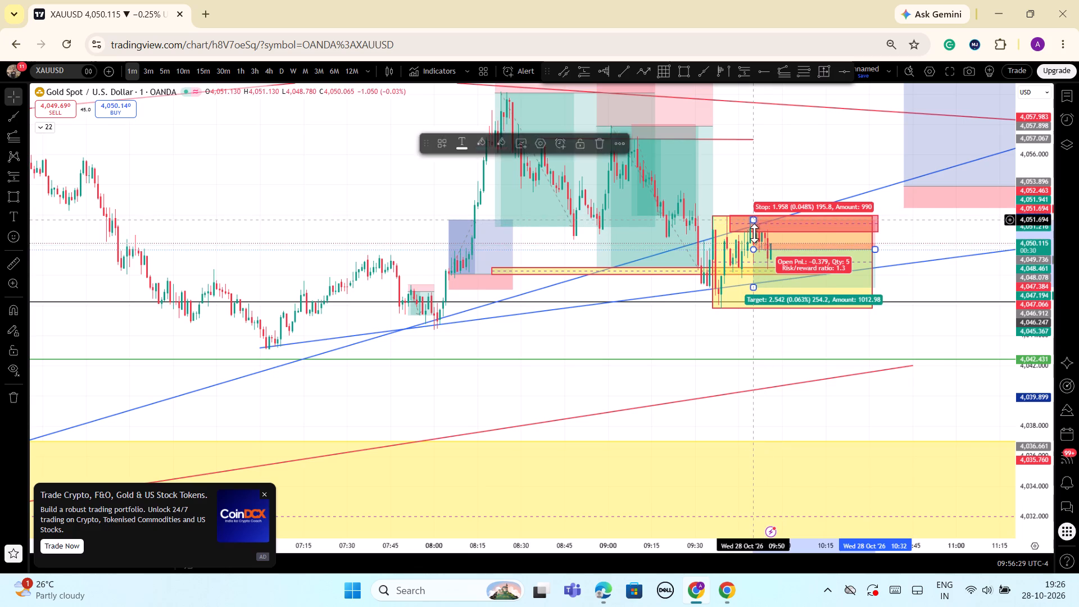
left_click_drag(754, 233, 761, 233)
left_click(903, 229)
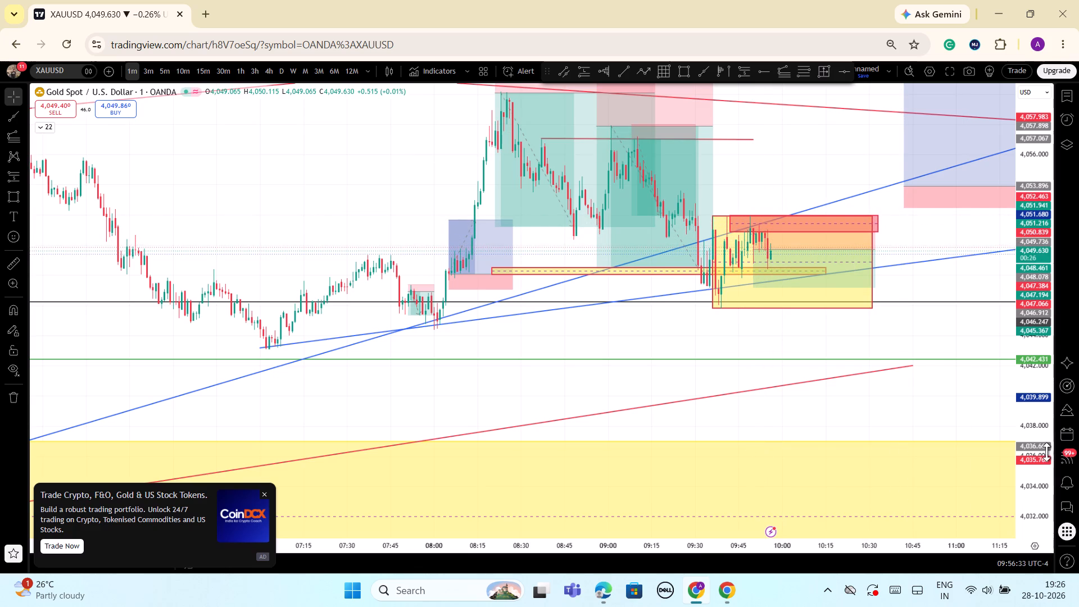
Examine the newest one-minute candles against the short position's stop and entry, the red zone and the lower blue trend line.
left_click_drag(1038, 452, 1030, 287)
scroll(1010, 284, "up", 4)
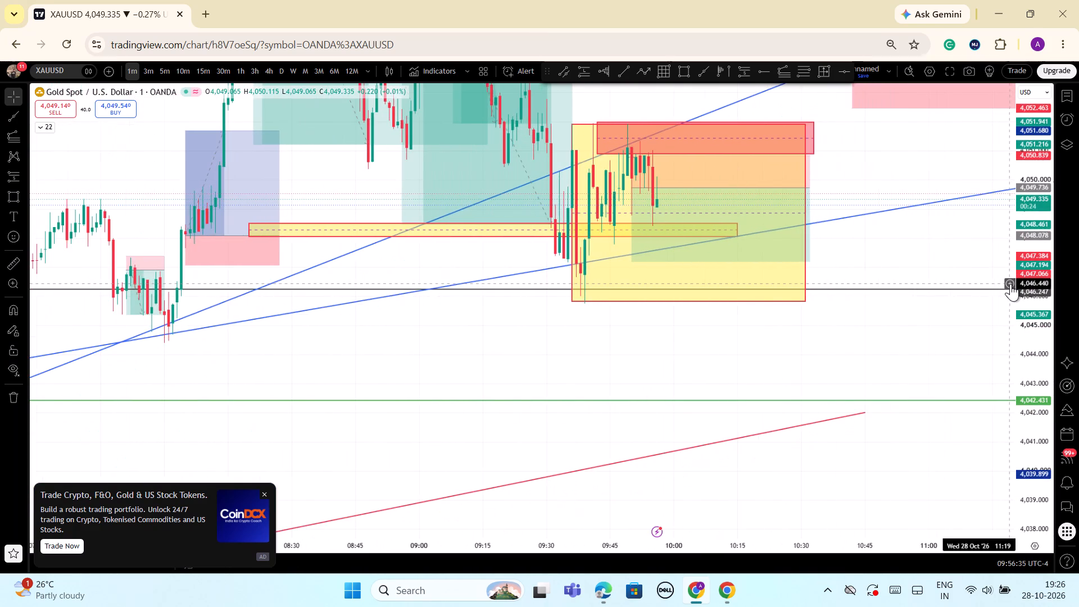
scroll(1010, 284, "up", 2)
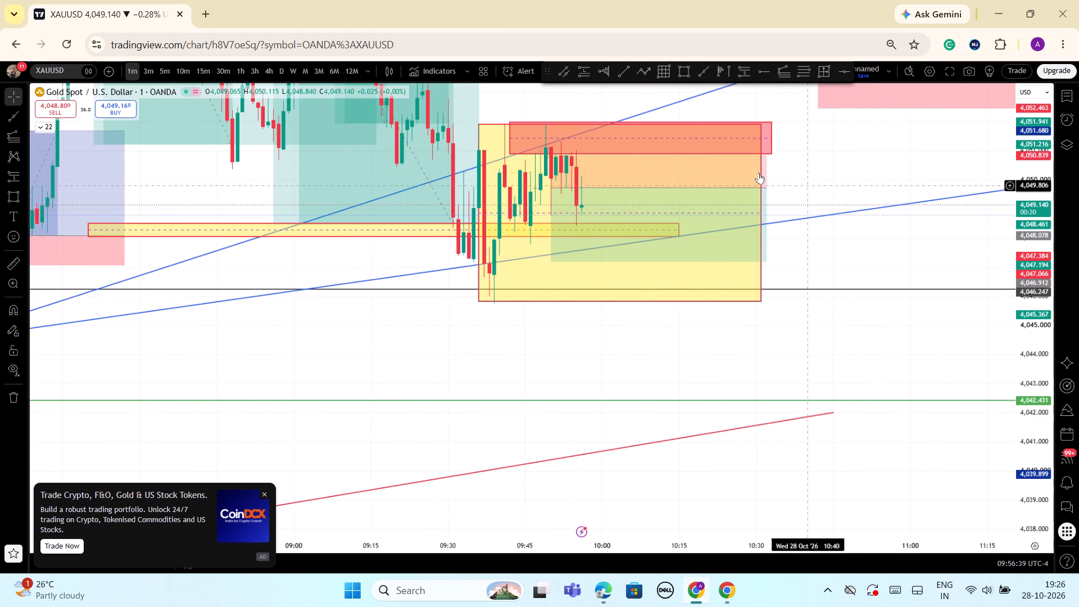
left_click(840, 178)
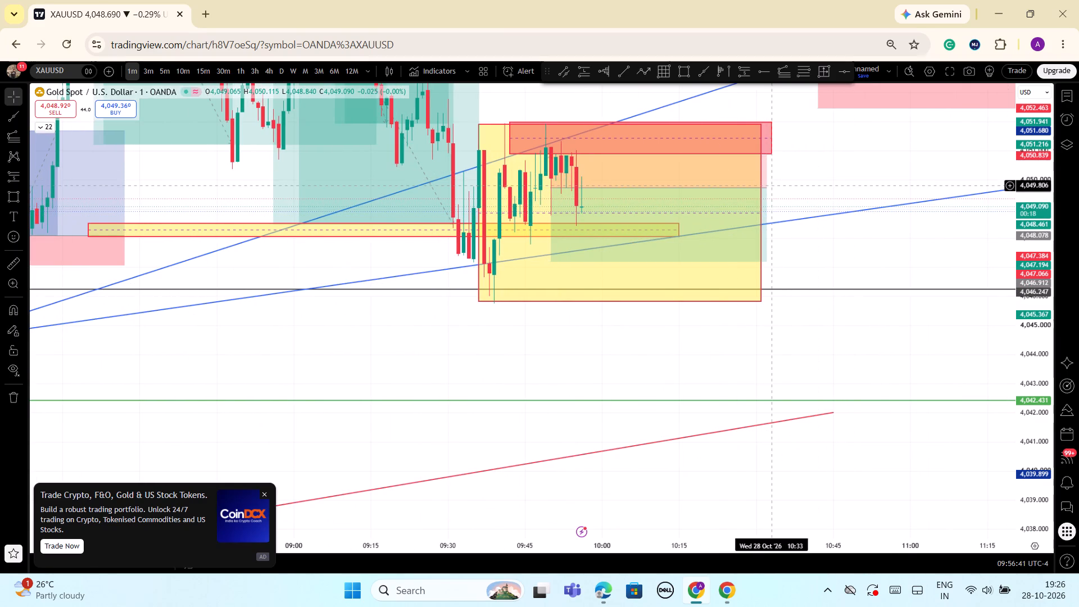
scroll(865, 204, "down", 2)
left_click_drag(1038, 338, 1040, 416)
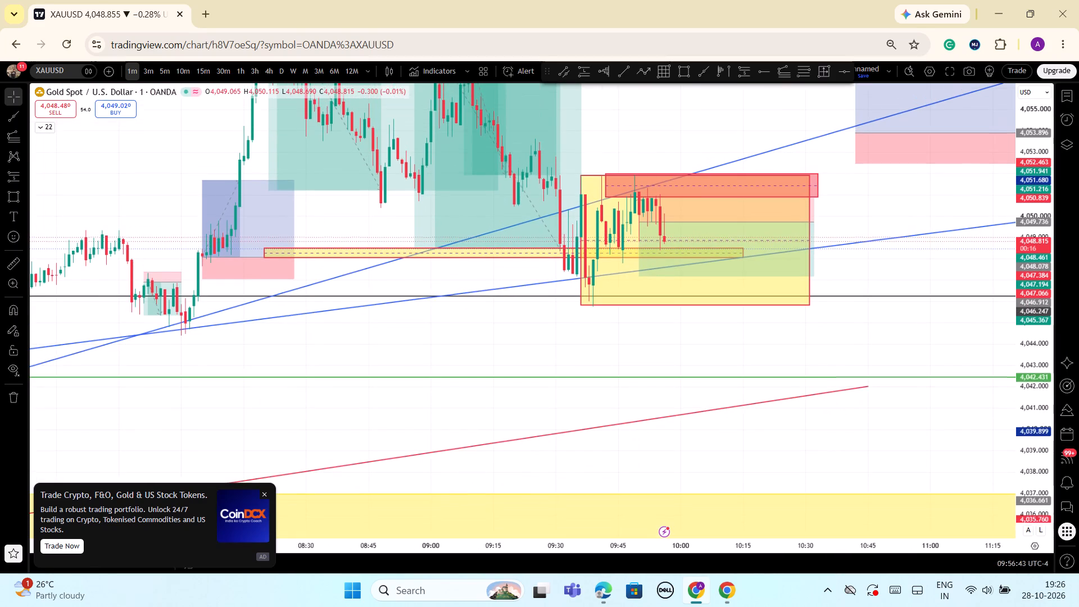
scroll(913, 381, "up", 2)
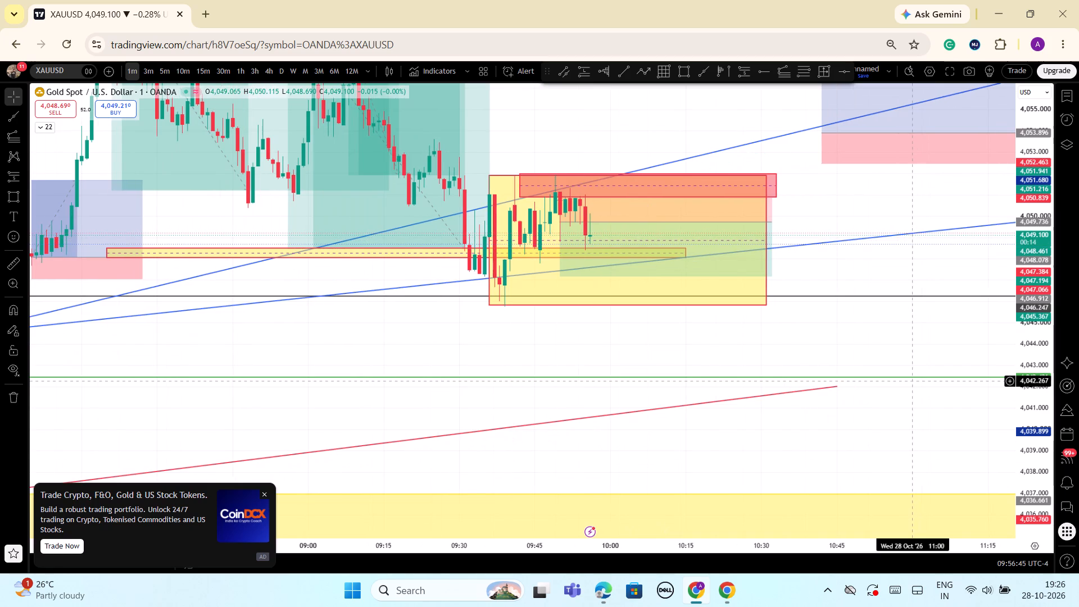
scroll(913, 381, "down", 1)
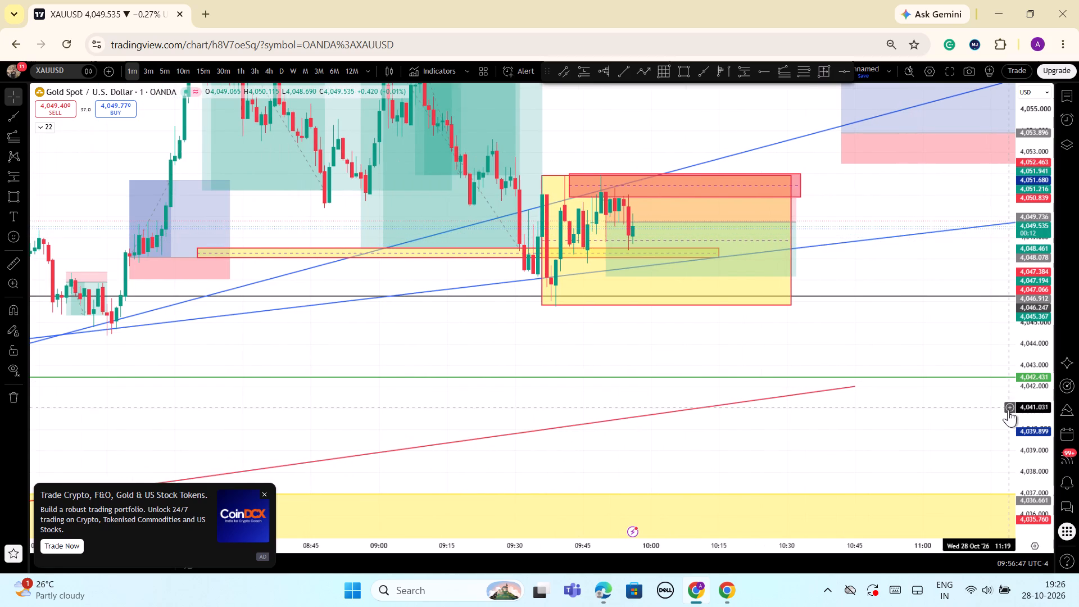
left_click_drag(1023, 426, 1040, 385)
left_click_drag(840, 194, 878, 194)
left_click_drag(1035, 365, 1041, 402)
scroll(853, 351, "down", 2)
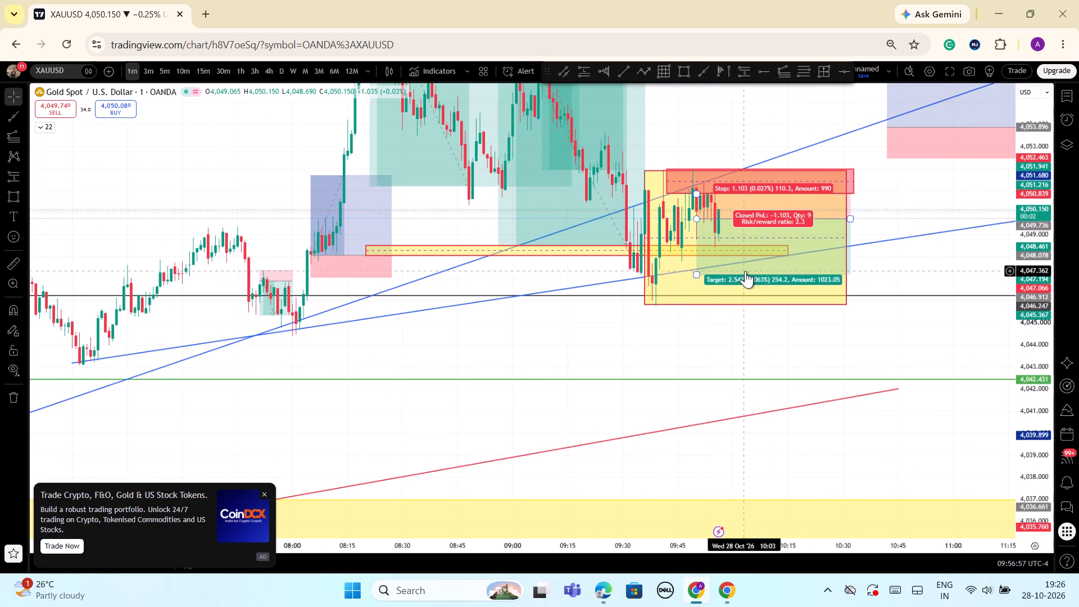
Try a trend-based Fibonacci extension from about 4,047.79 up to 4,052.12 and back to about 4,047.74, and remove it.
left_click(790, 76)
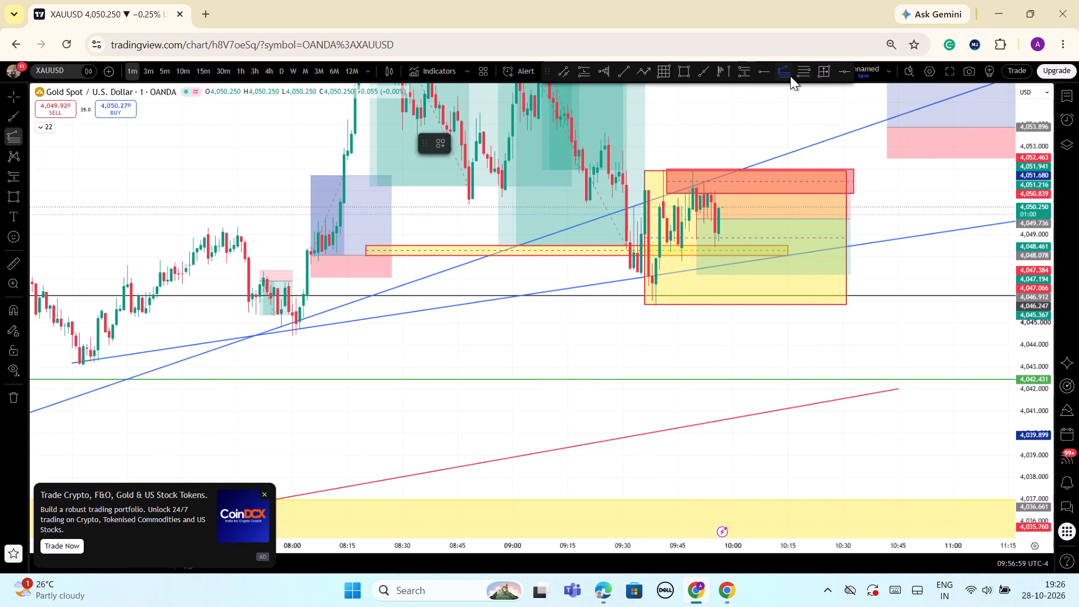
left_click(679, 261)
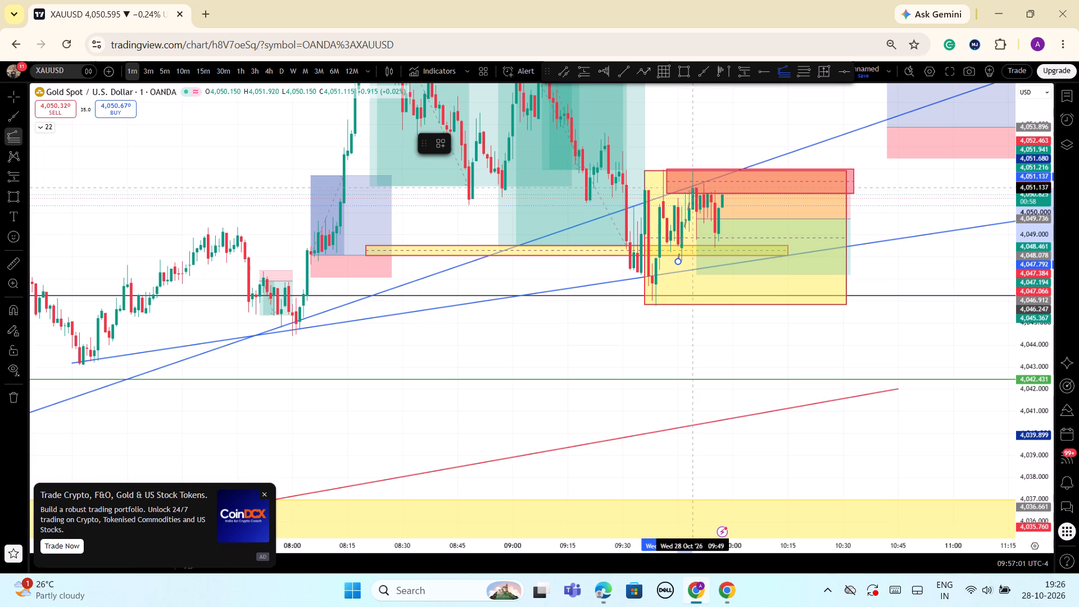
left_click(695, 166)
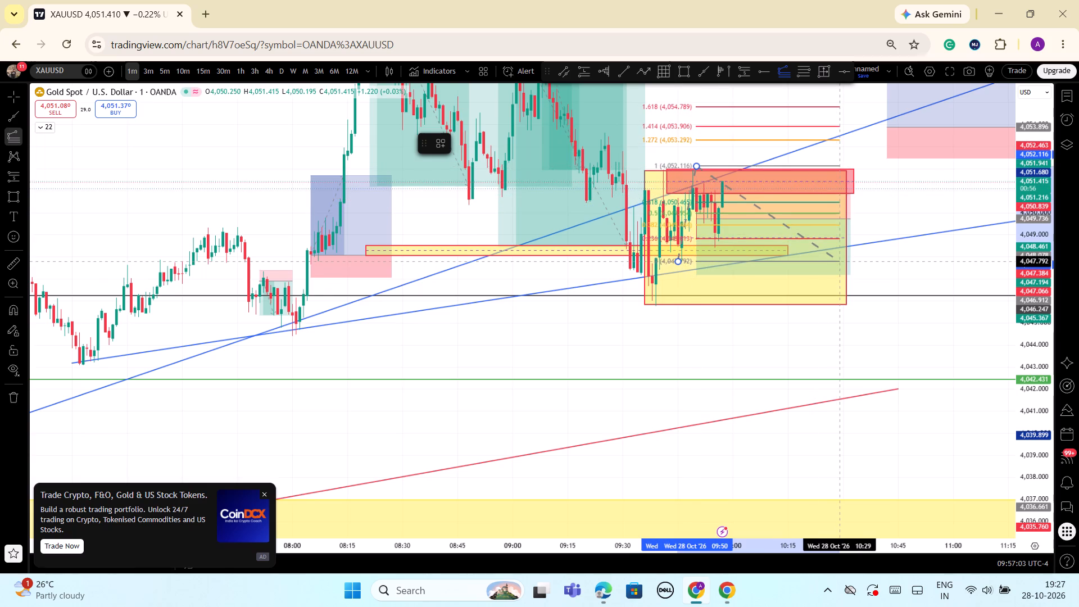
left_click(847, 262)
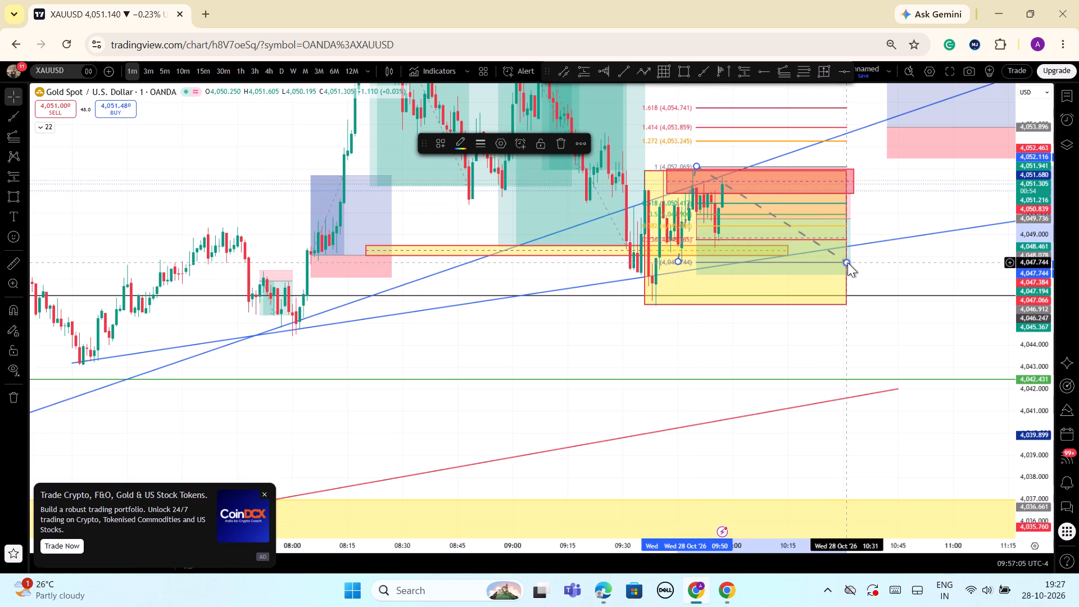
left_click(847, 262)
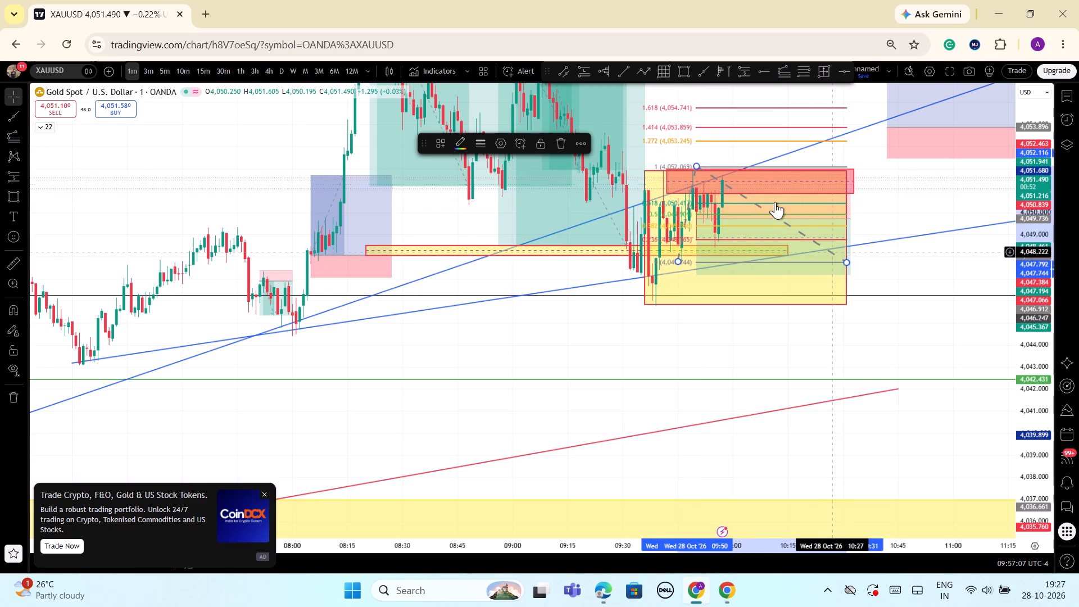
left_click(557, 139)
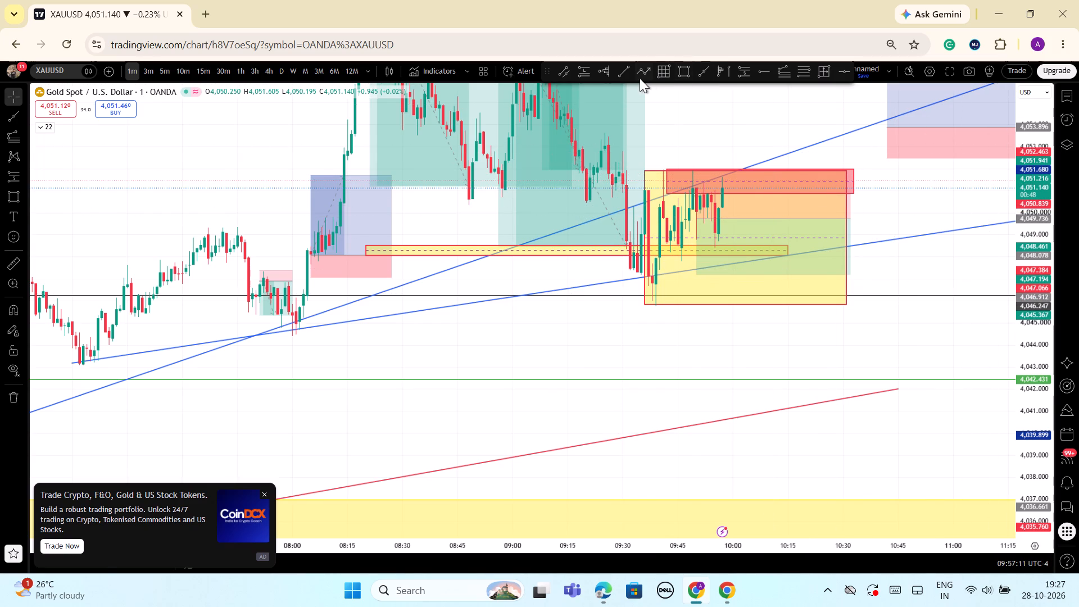
Place a long position at about 4,051.19 starting at 09:56, with target about 4,054.60 and stop about 4,048.37.
left_click(581, 74)
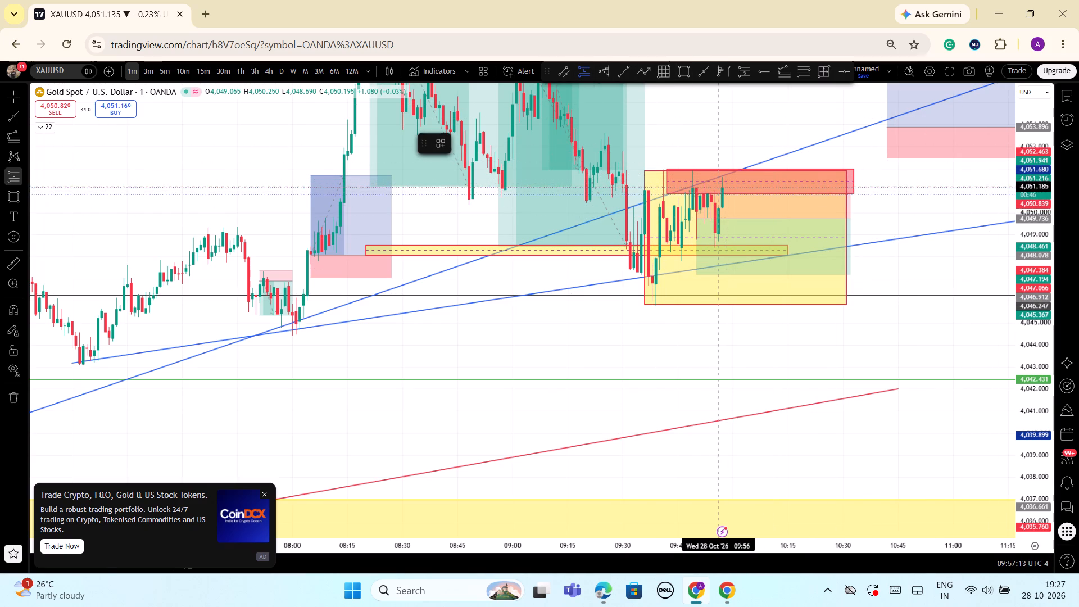
left_click(720, 187)
left_click_drag(1039, 351, 1041, 384)
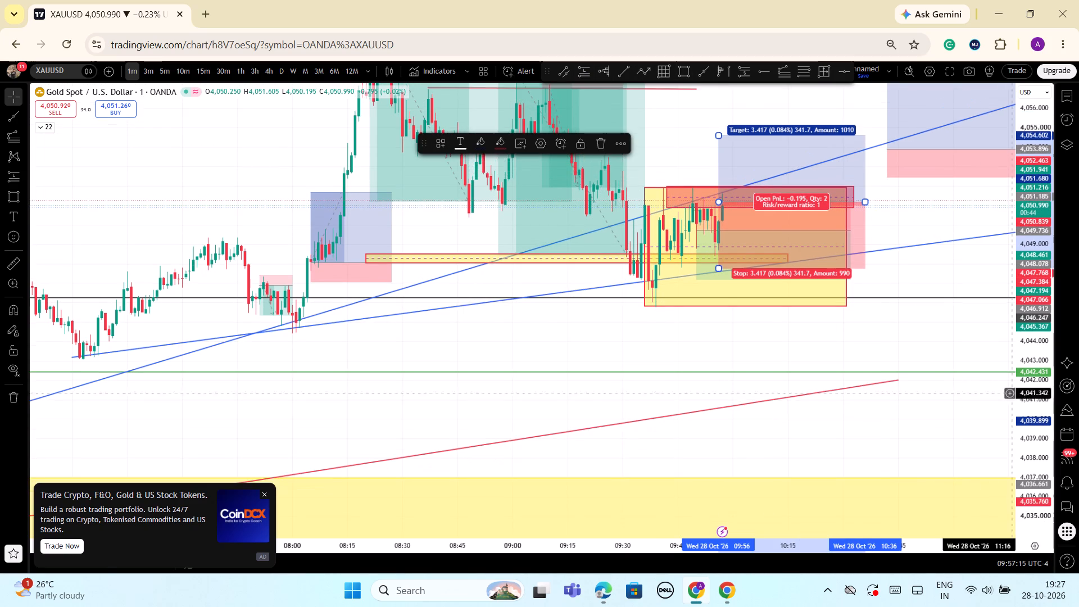
left_click_drag(878, 398, 878, 436)
left_click_drag(719, 278, 709, 268)
left_click(931, 346)
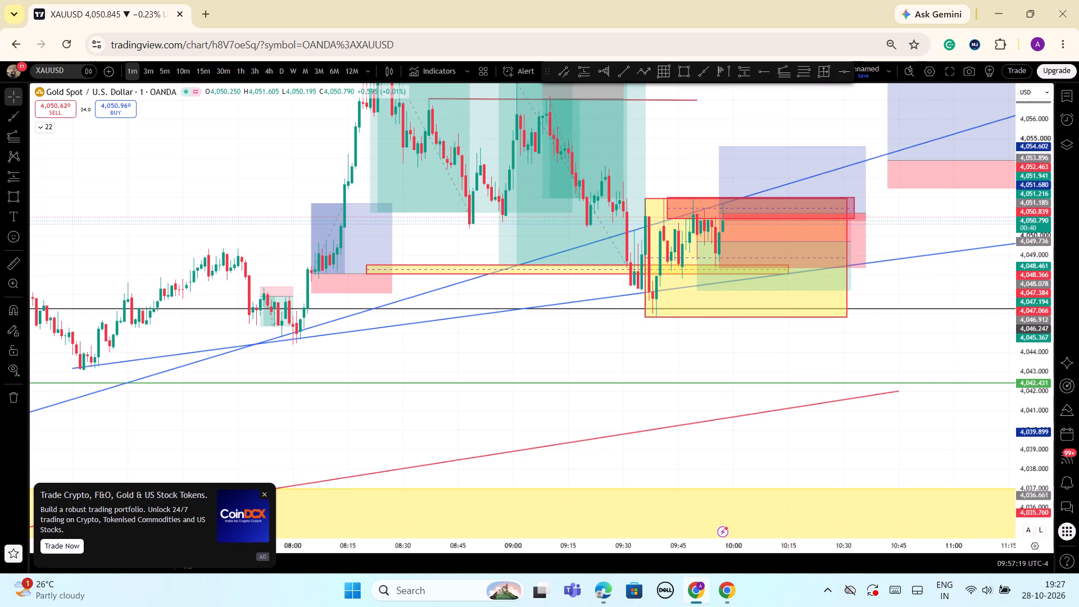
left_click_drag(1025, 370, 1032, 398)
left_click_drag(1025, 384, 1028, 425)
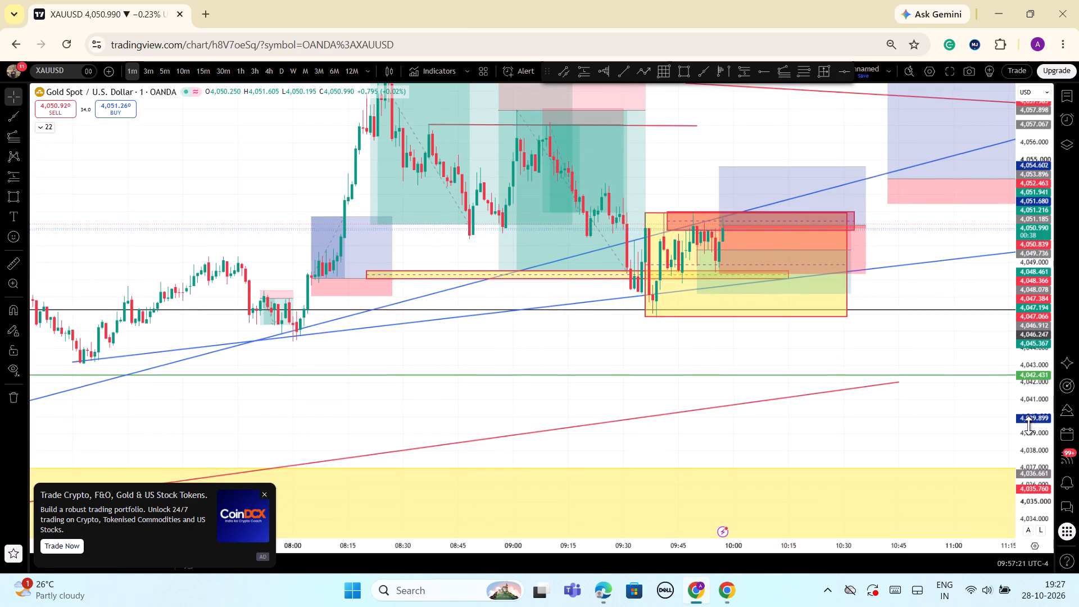
Raise the target of the new long position at the consolidation box to about 4,056.58.
left_click_drag(1028, 425, 1029, 429)
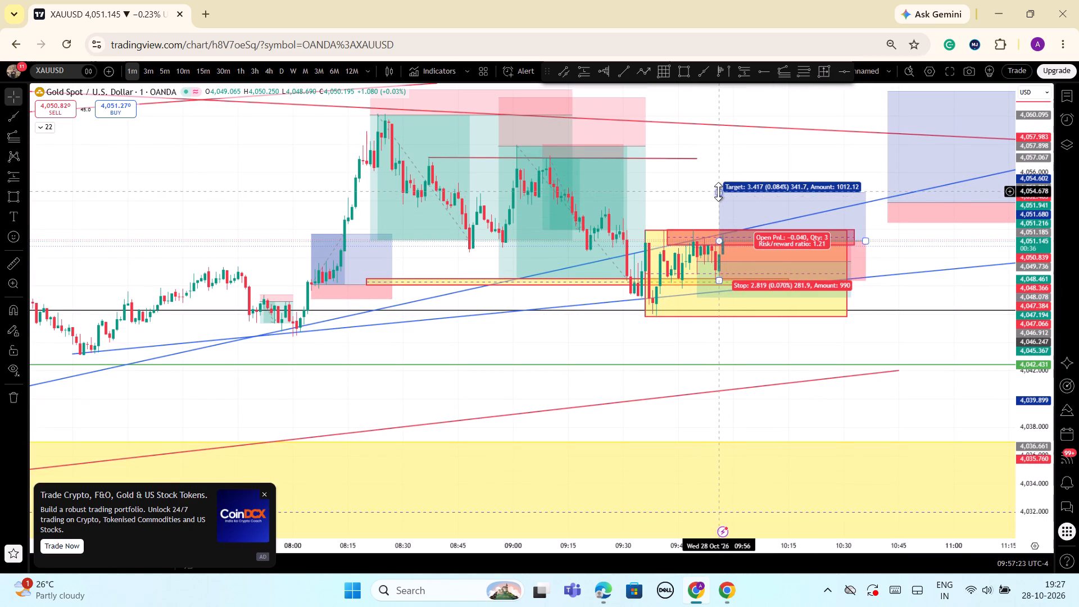
left_click_drag(718, 192, 717, 165)
left_click(660, 199)
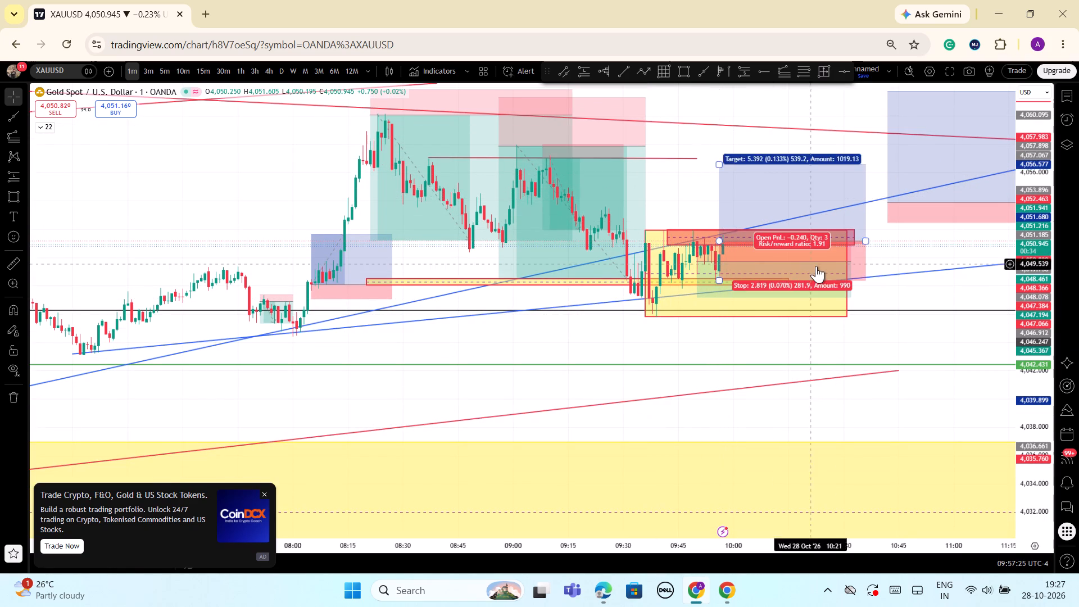
Shift the whole long position up to an entry of about 4,052.01, with stop about 4,049.19 and target about 4,057.40.
left_click_drag(1032, 405, 1031, 436)
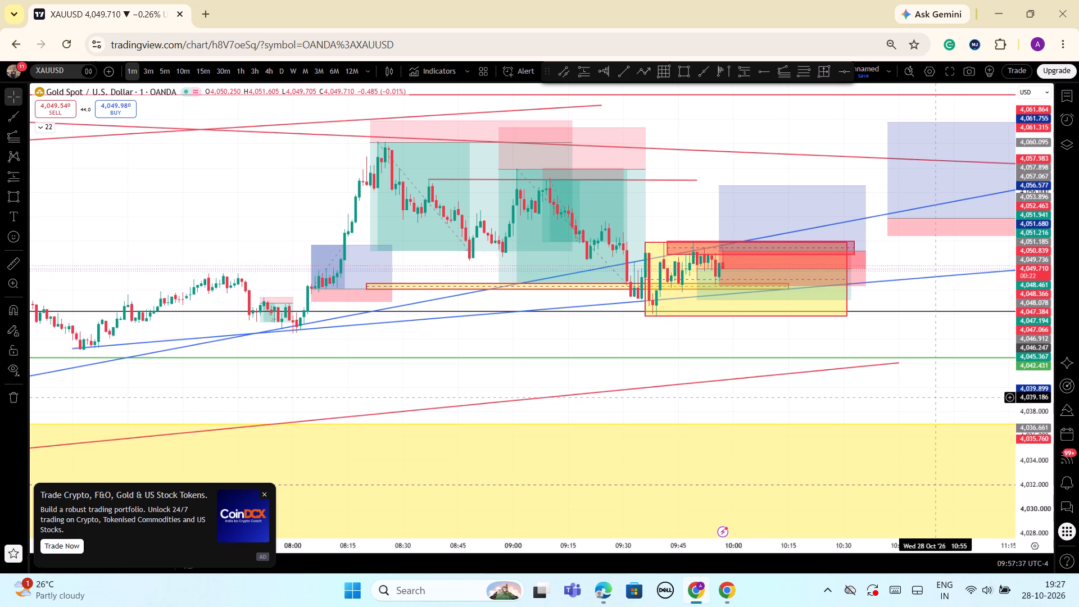
left_click_drag(779, 223, 776, 213)
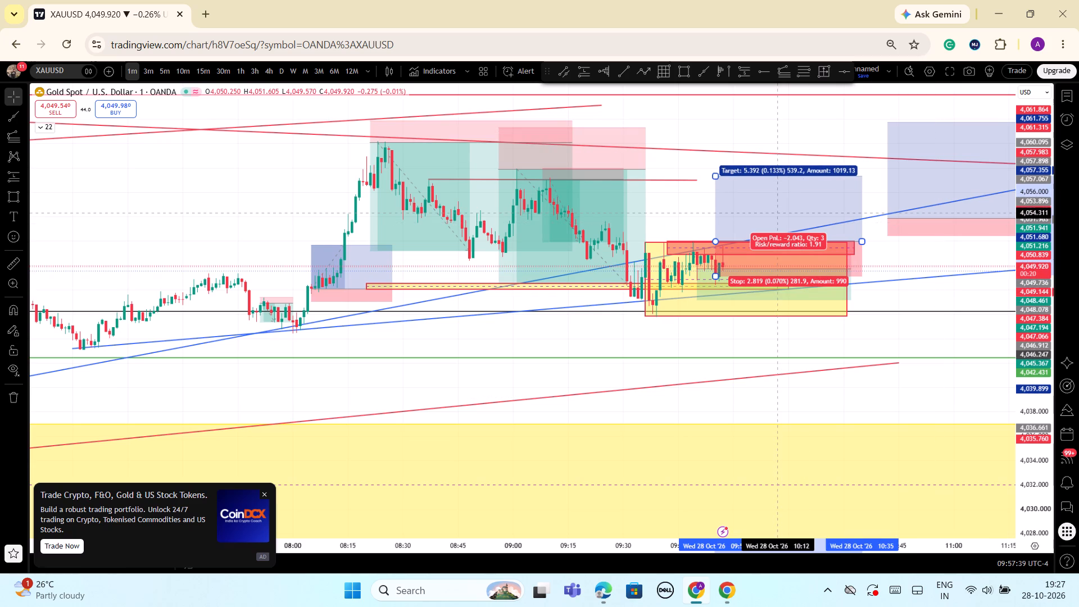
left_click_drag(776, 213, 776, 212)
left_click(930, 295)
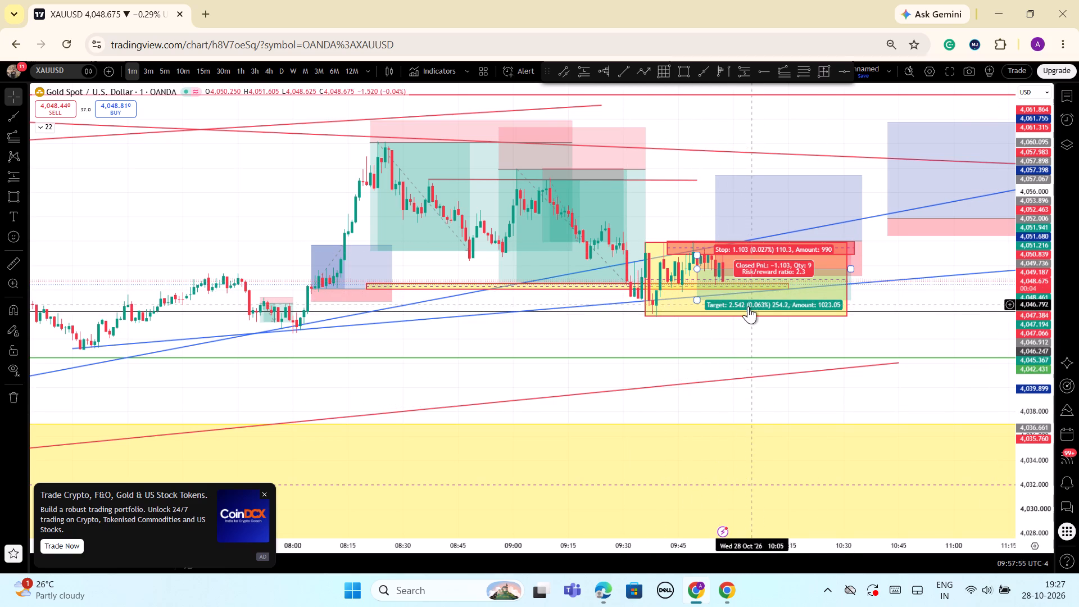
Delete the steeper blue trend line that rises from the lower yellow zone past the consolidation box.
left_click_drag(1034, 459, 1035, 327)
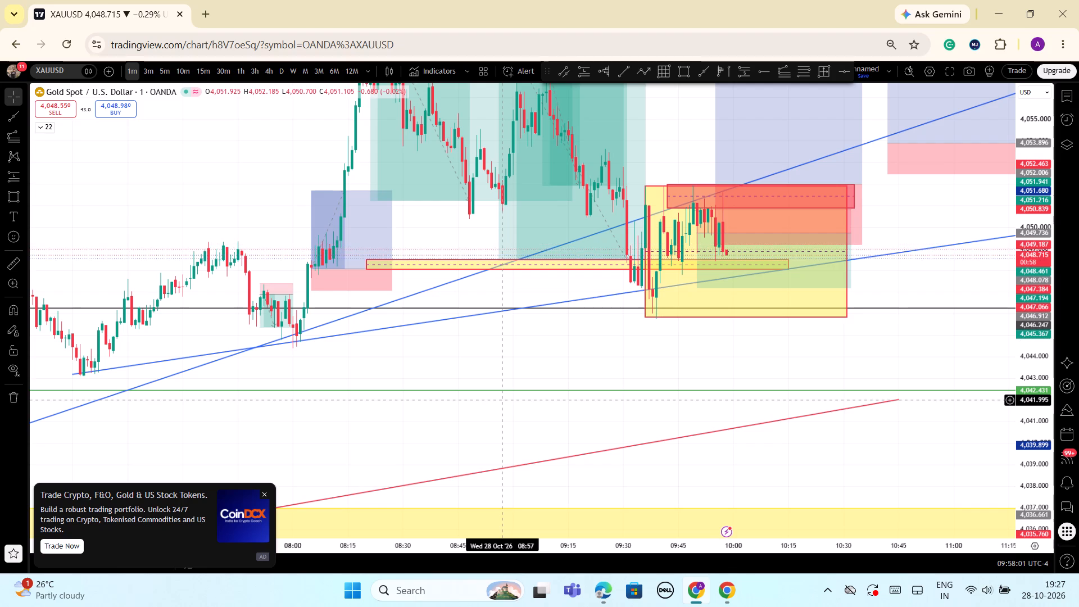
scroll(504, 401, "down", 6)
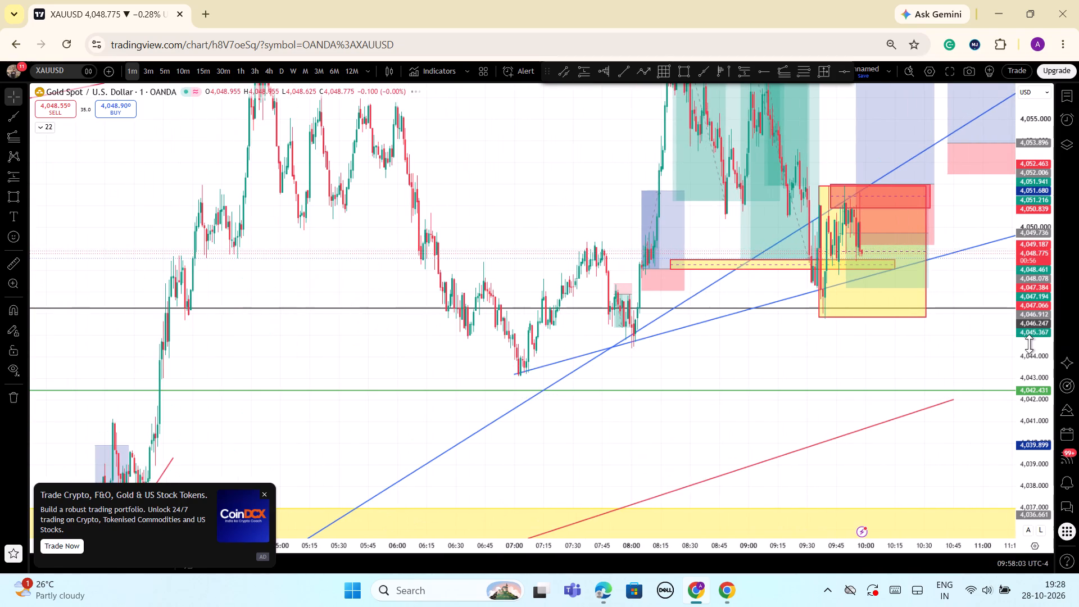
left_click_drag(1029, 341, 1023, 509)
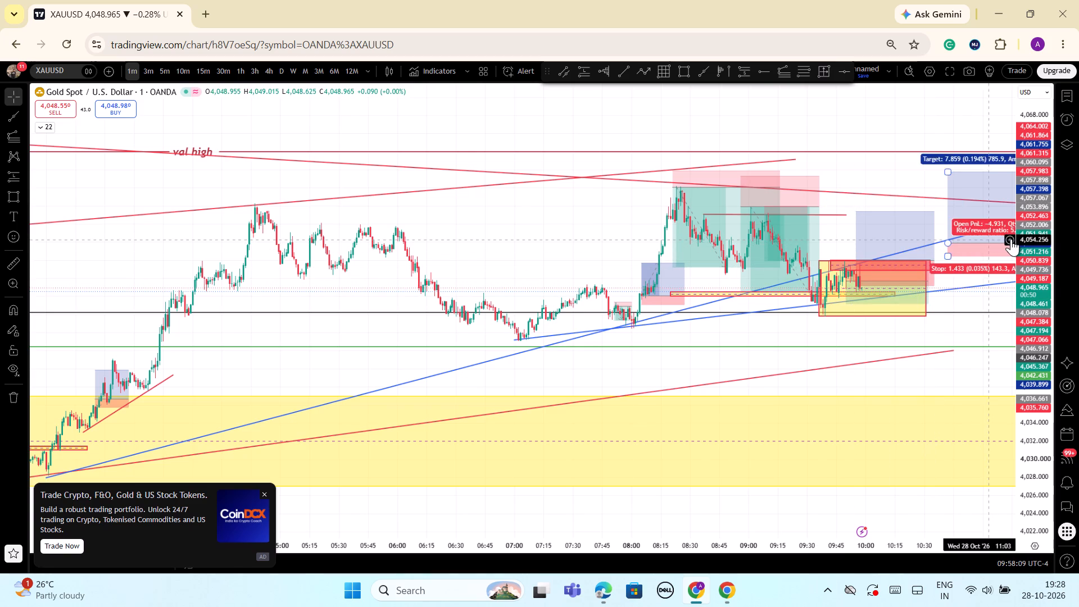
left_click(939, 242)
left_click(614, 145)
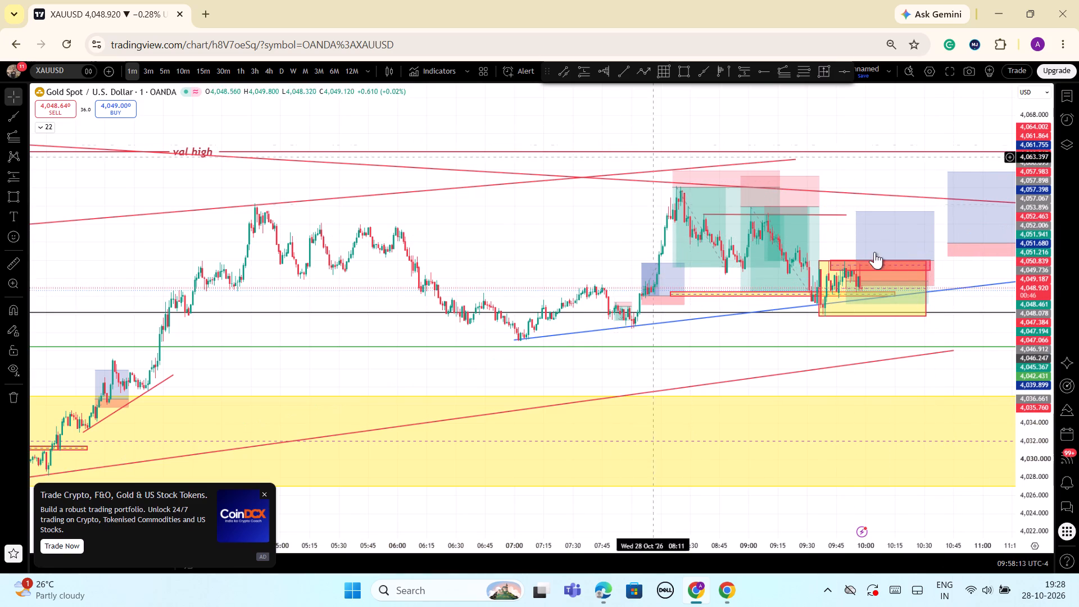
Re-anchor the remaining blue ray to start at 06:58 near 4,043.08 and pass through 08:54 near 4,045.46.
scroll(905, 365, "up", 2)
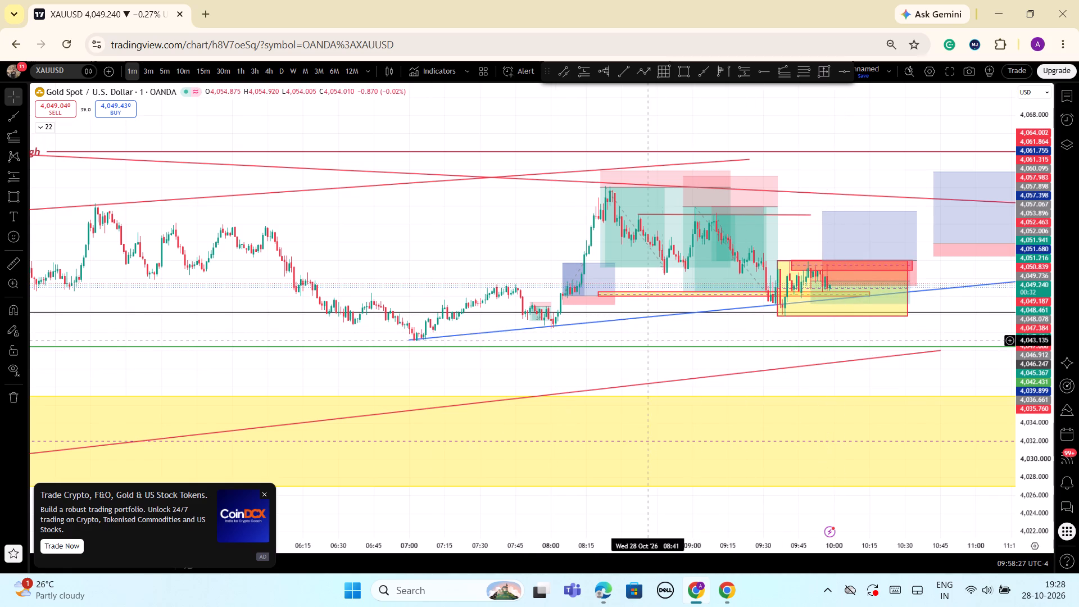
left_click(556, 329)
left_click_drag(548, 324, 577, 325)
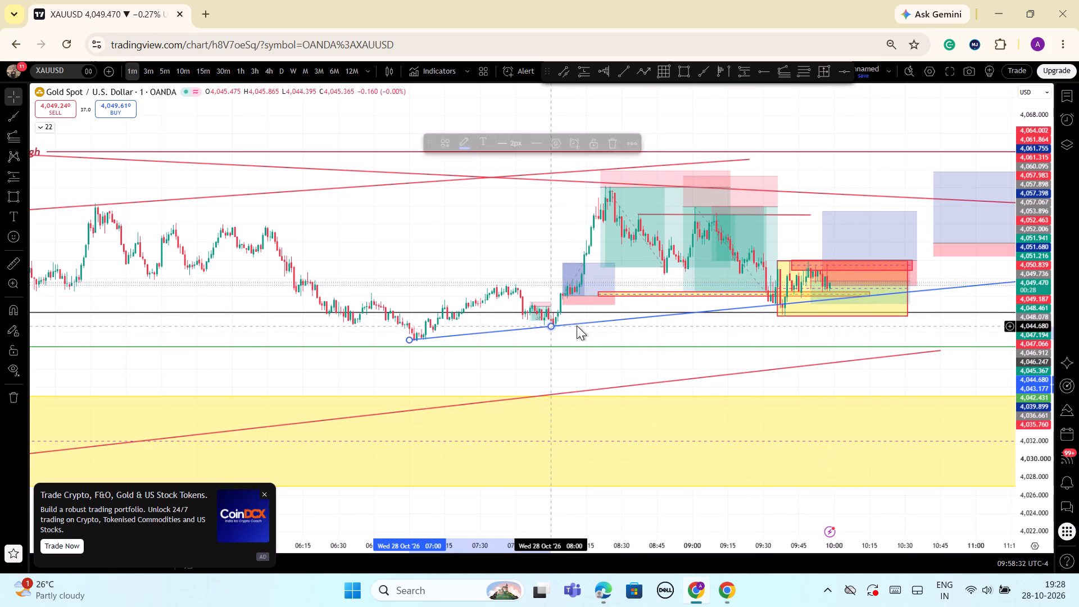
left_click_drag(577, 325, 590, 327)
left_click(510, 351)
left_click_drag(409, 338, 404, 341)
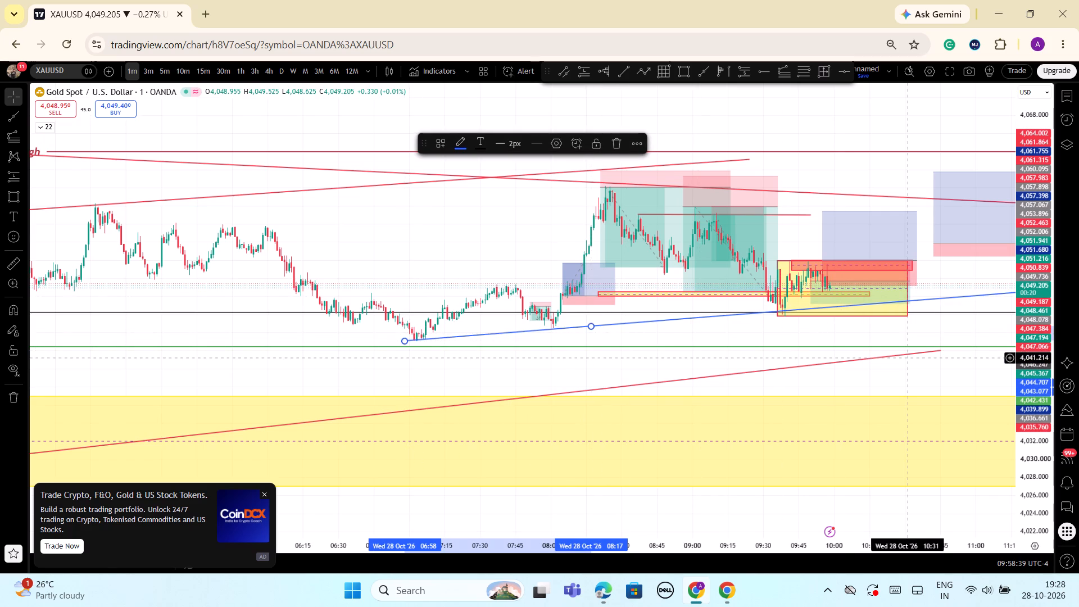
scroll(889, 346, "down", 3)
left_click(632, 243)
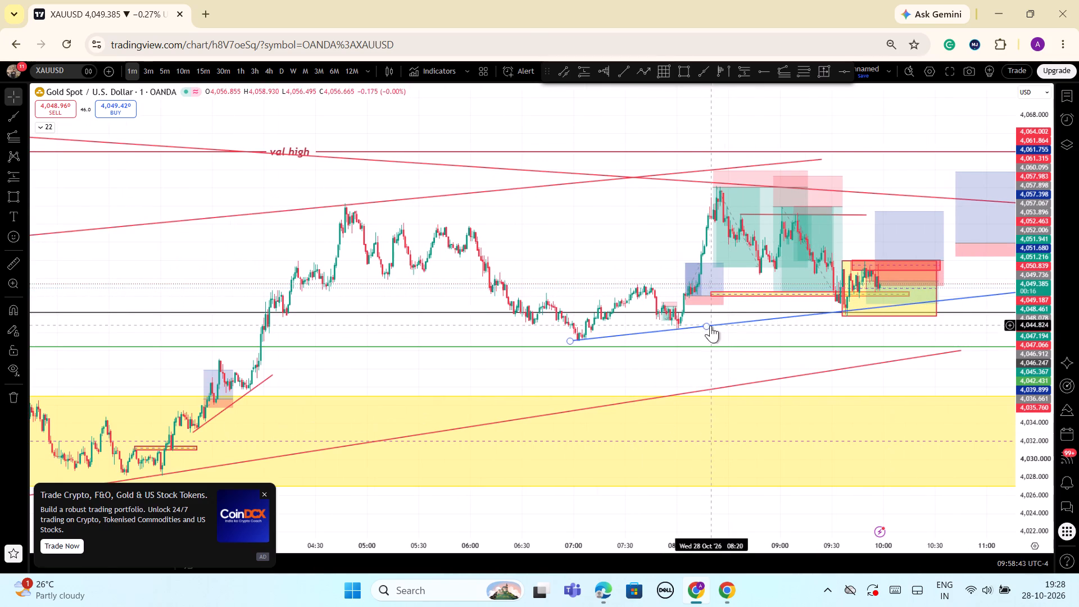
left_click_drag(706, 325, 752, 321)
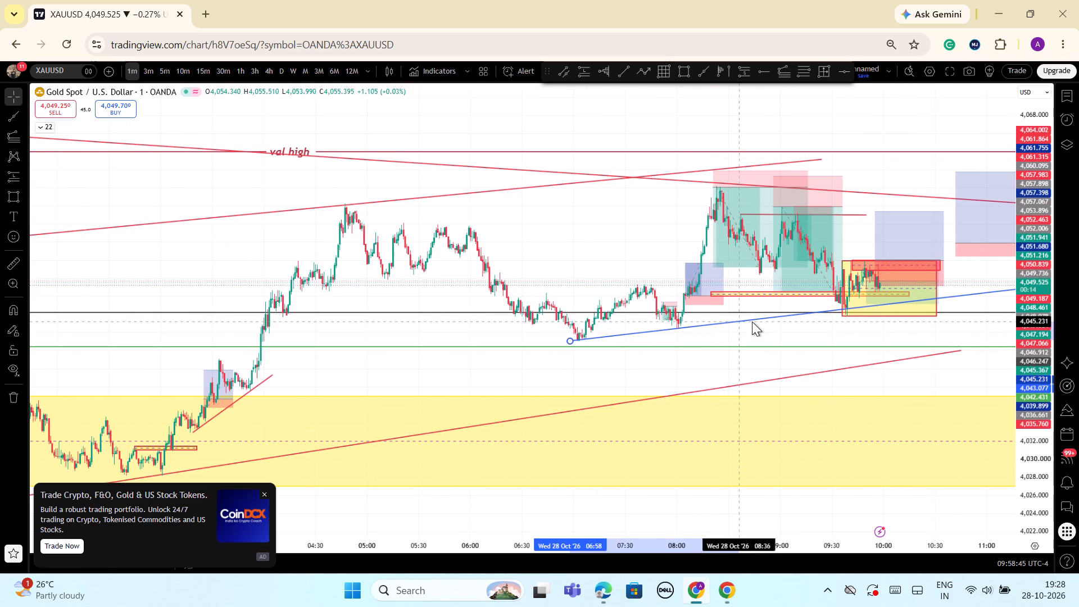
left_click_drag(752, 321, 770, 320)
left_click(770, 343)
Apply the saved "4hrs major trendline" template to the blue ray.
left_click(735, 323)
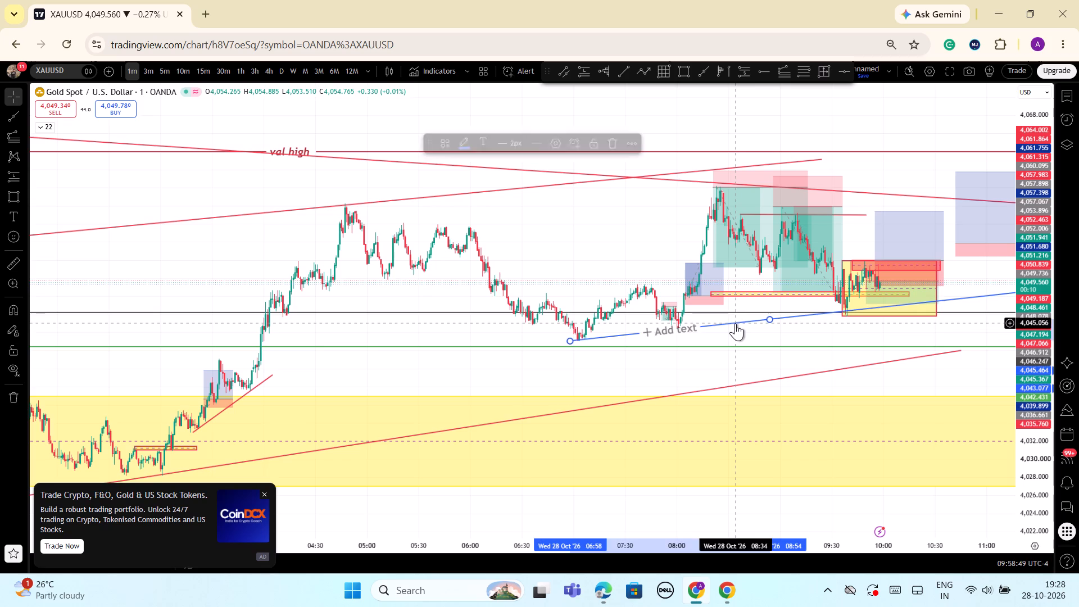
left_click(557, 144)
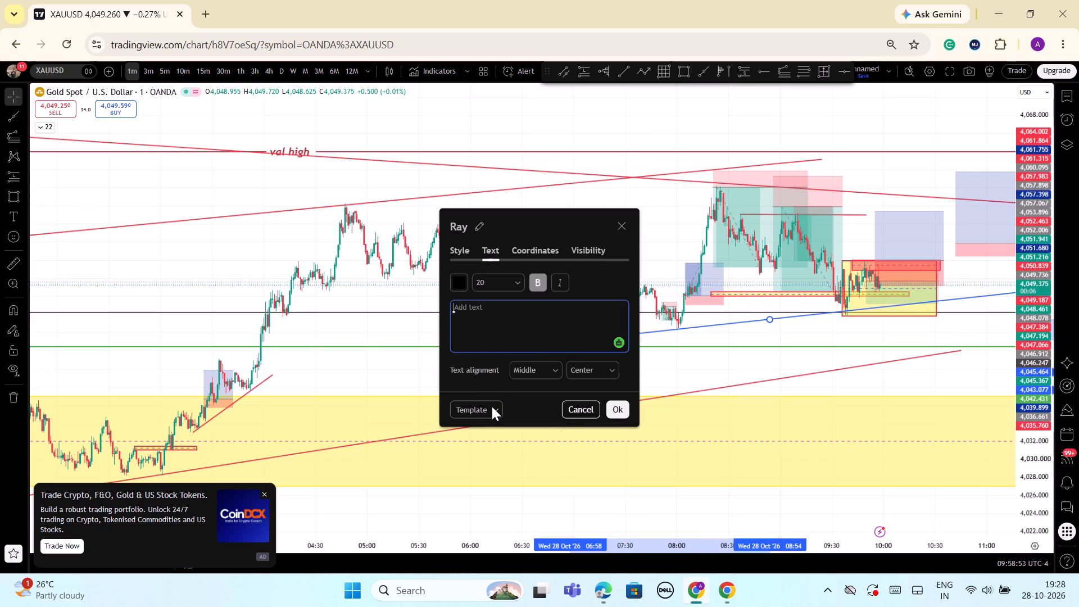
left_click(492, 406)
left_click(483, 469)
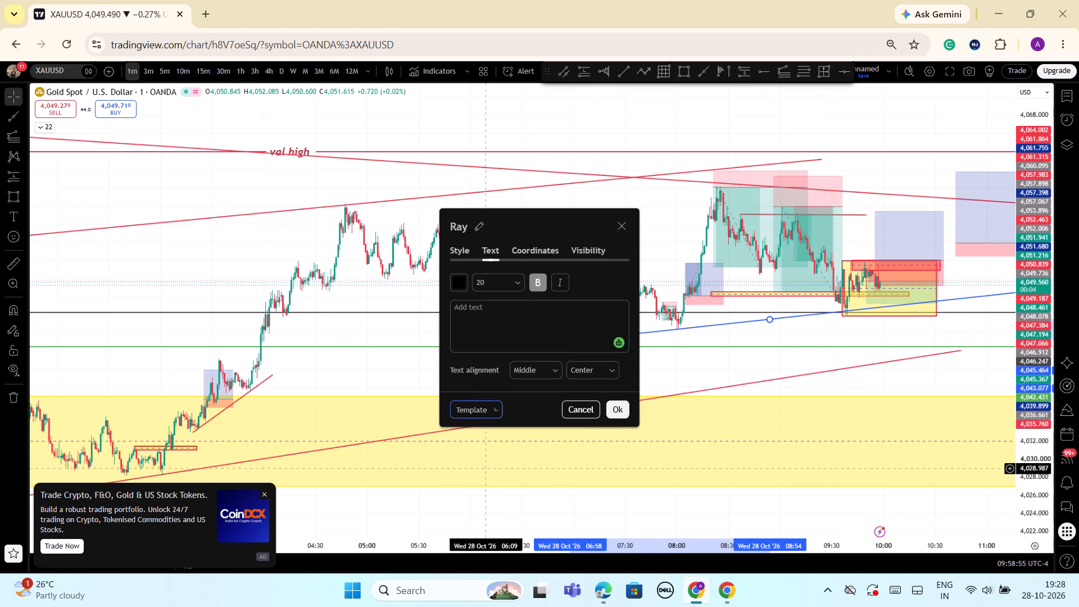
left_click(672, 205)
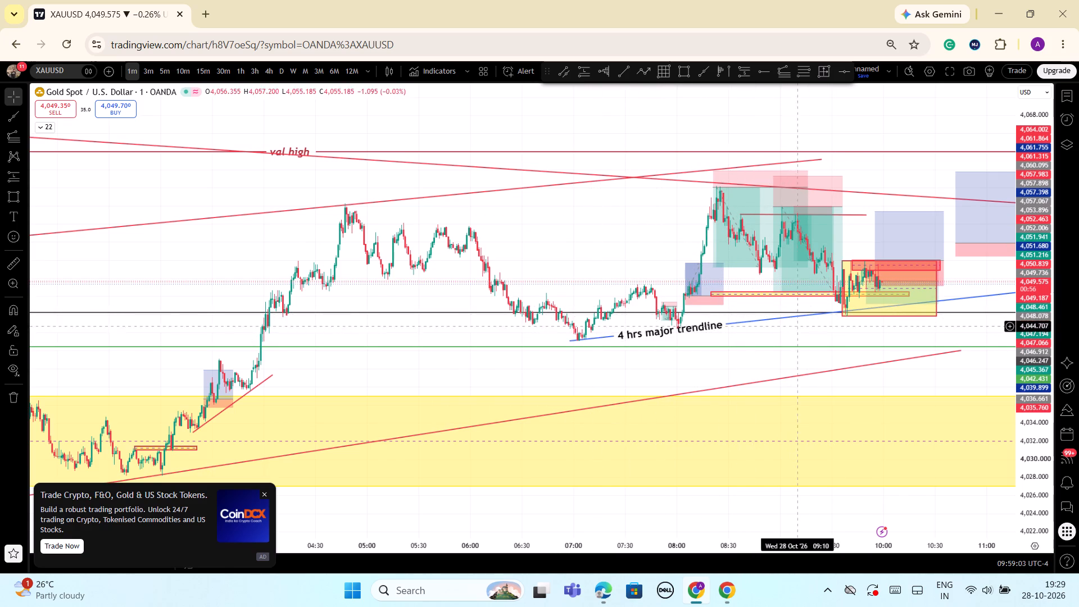
Apply the default drawing template to the blue ray labelled "4 hrs major trendline".
scroll(820, 335, "up", 2)
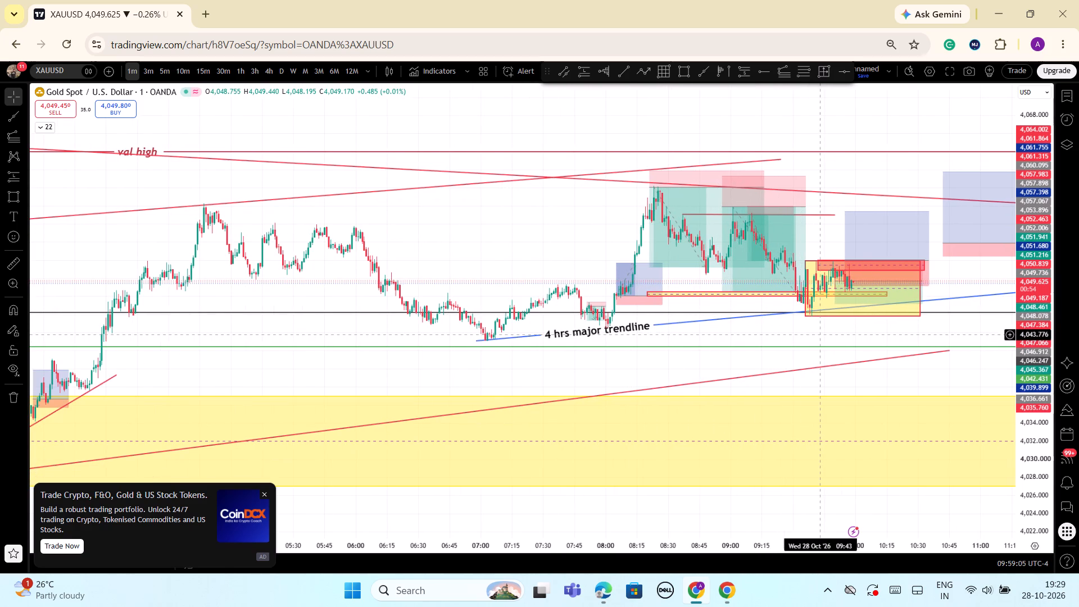
scroll(820, 335, "up", 3)
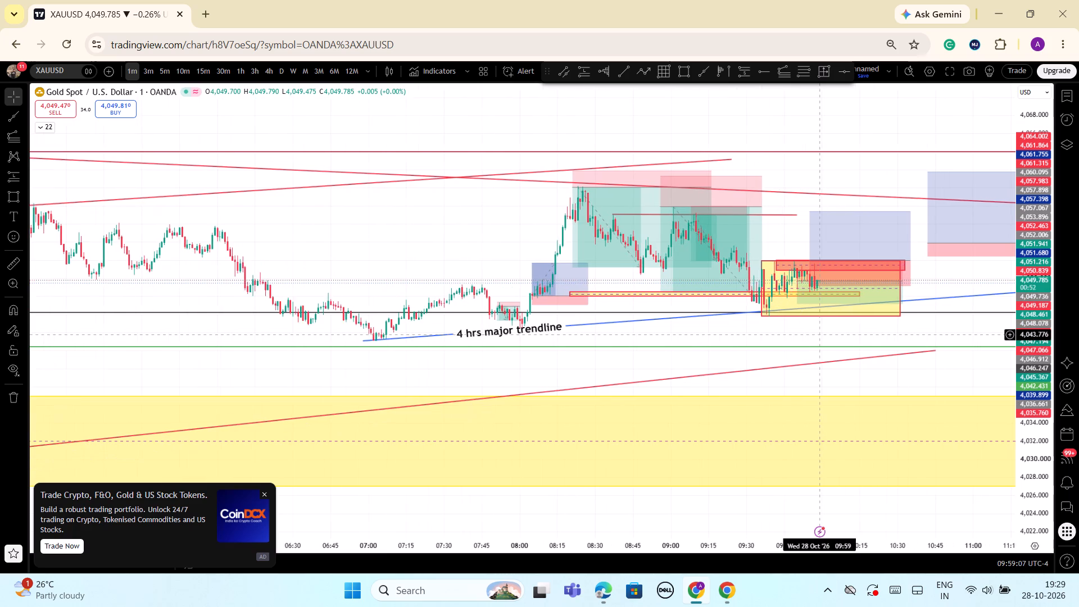
scroll(820, 335, "up", 1)
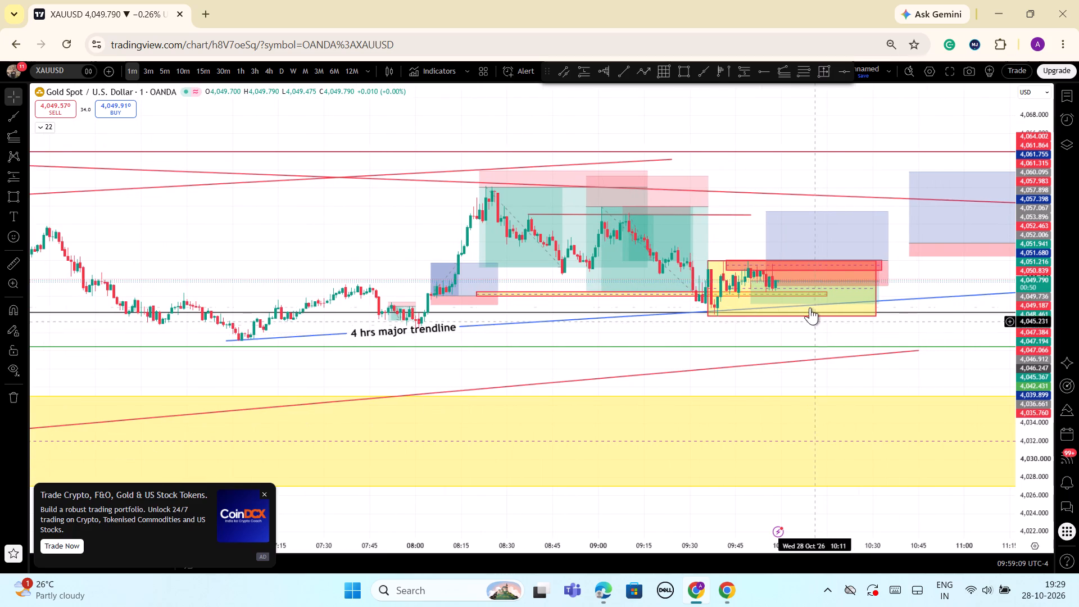
scroll(808, 302, "down", 1)
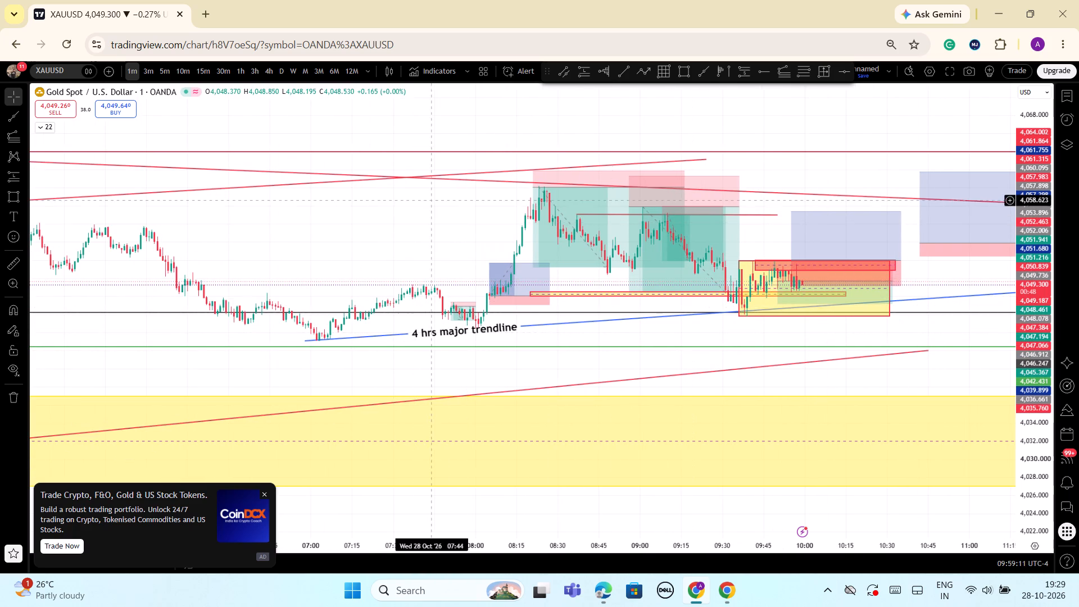
left_click(423, 337)
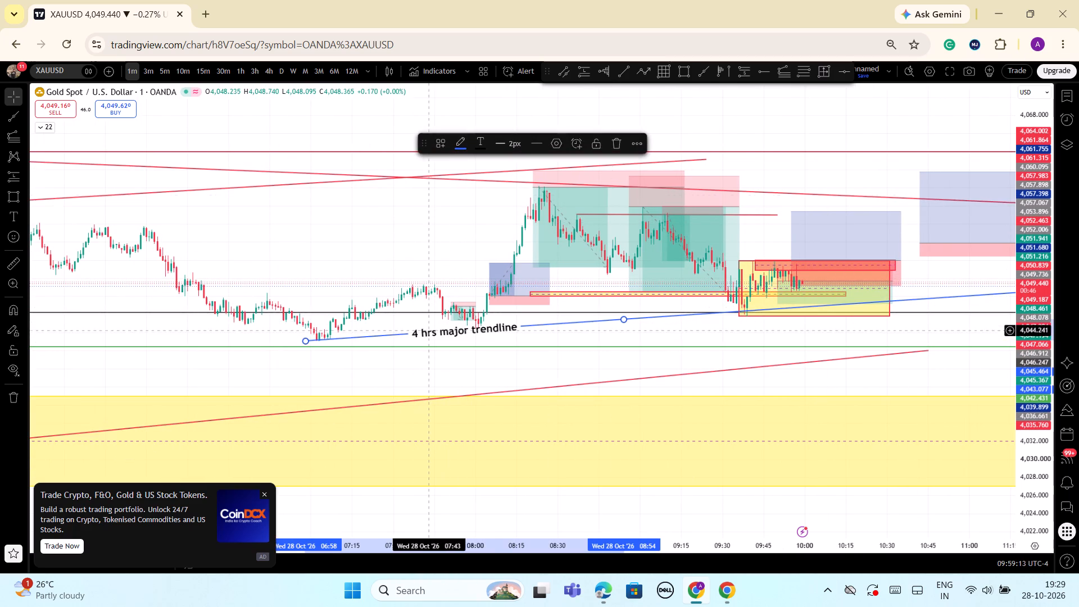
left_click(442, 146)
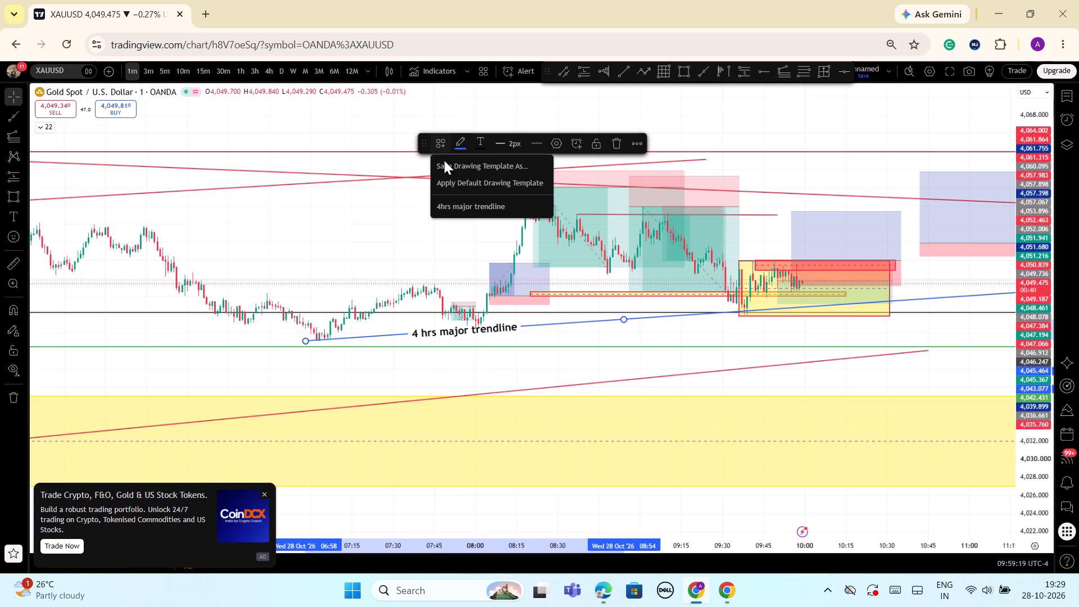
left_click(484, 182)
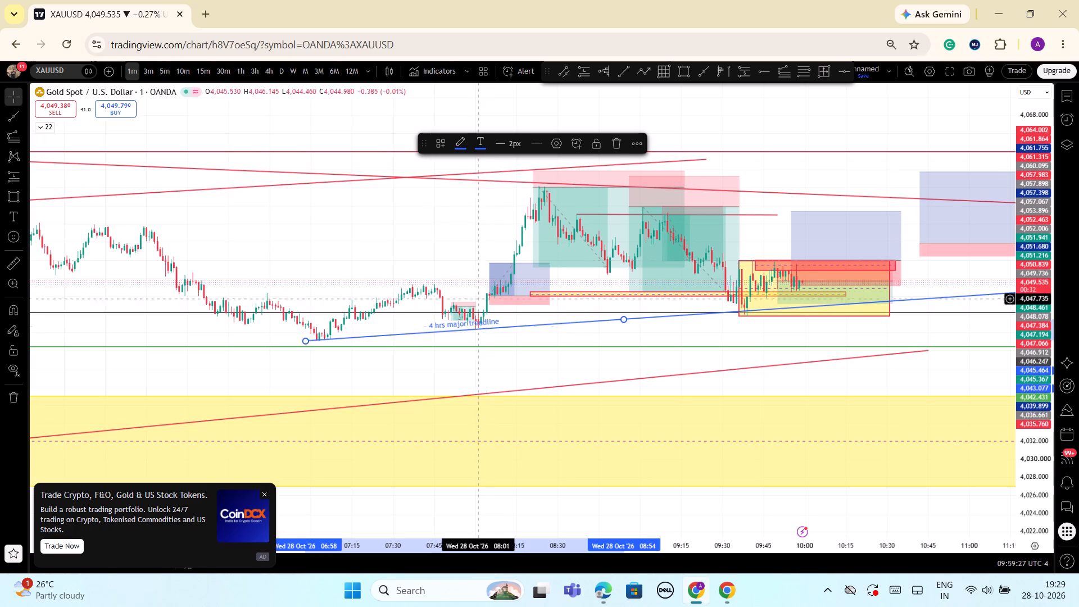
Replace the blue ray's label text with "general trendline".
left_click(469, 327)
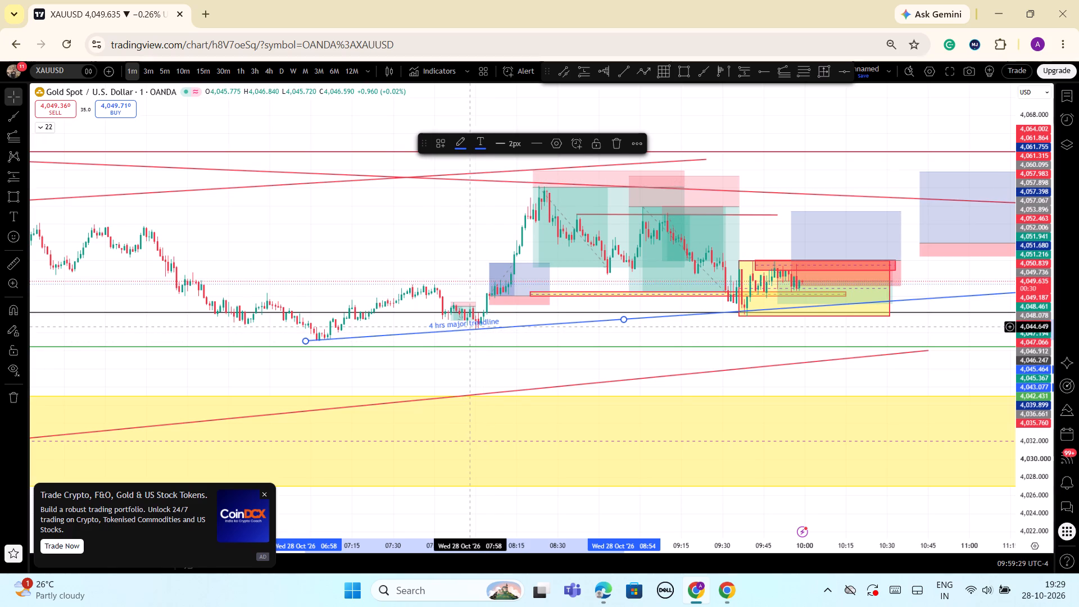
left_click(429, 329)
left_click(509, 321)
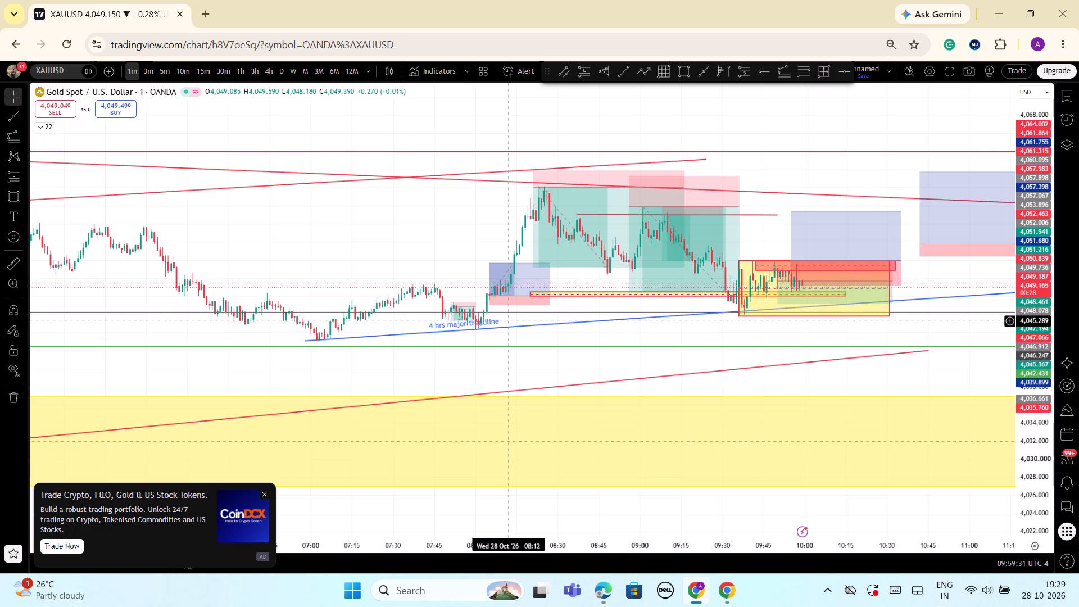
left_click(581, 322)
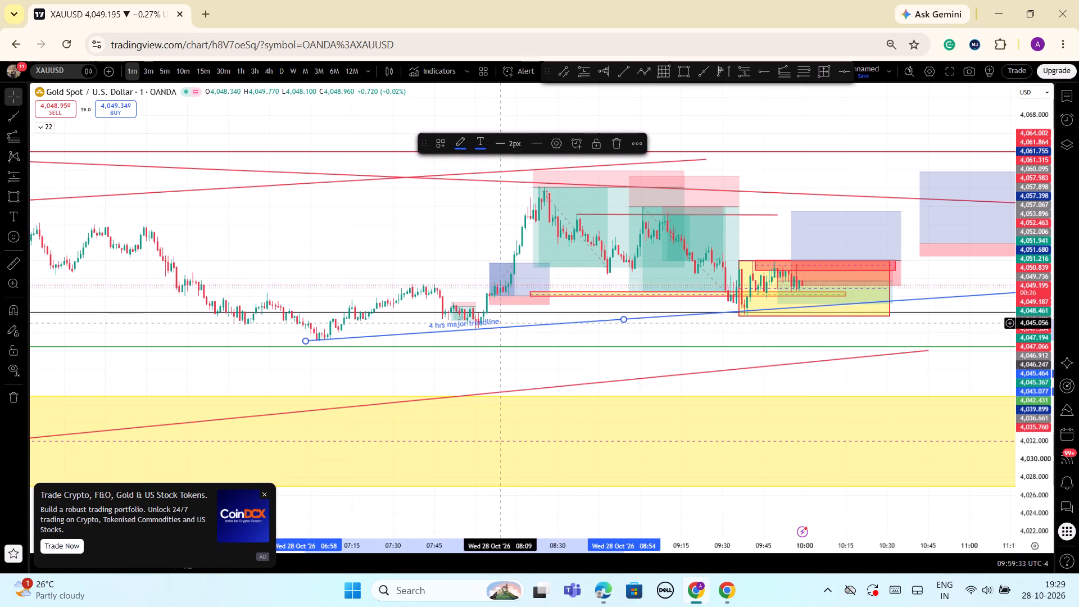
left_click(500, 323)
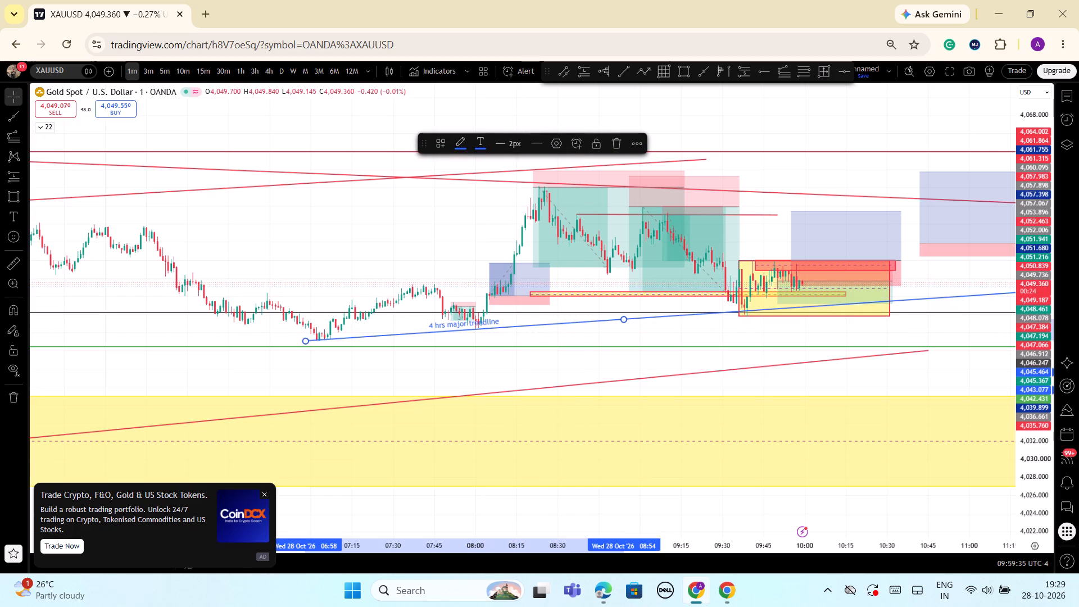
key("BackSpace")
key("BackSpace")
key("BackSpace")
key("BackSpace")
key("BackSpace")
key("BackSpace")
key("BackSpace")
key("BackSpace")
key("BackSpace")
key("BackSpace")
key("BackSpace")
key("BackSpace")
key("BackSpace")
key("BackSpace")
key("BackSpace")
key("BackSpace")
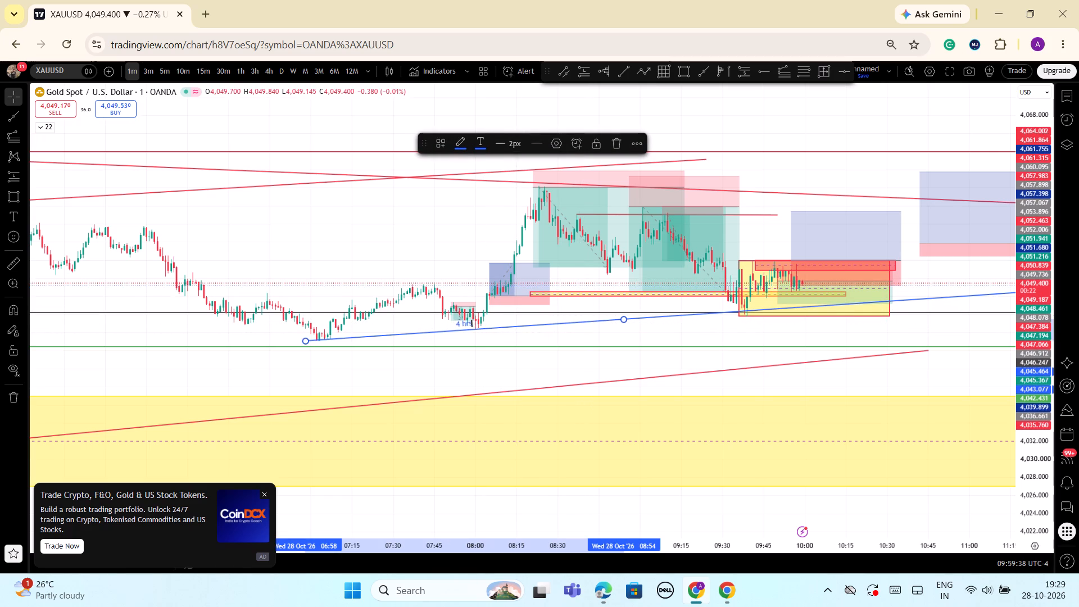
key("BackSpace")
key("BackSpace")
key("BackSpace")
key("BackSpace")
key("BackSpace")
type("general")
key("space")
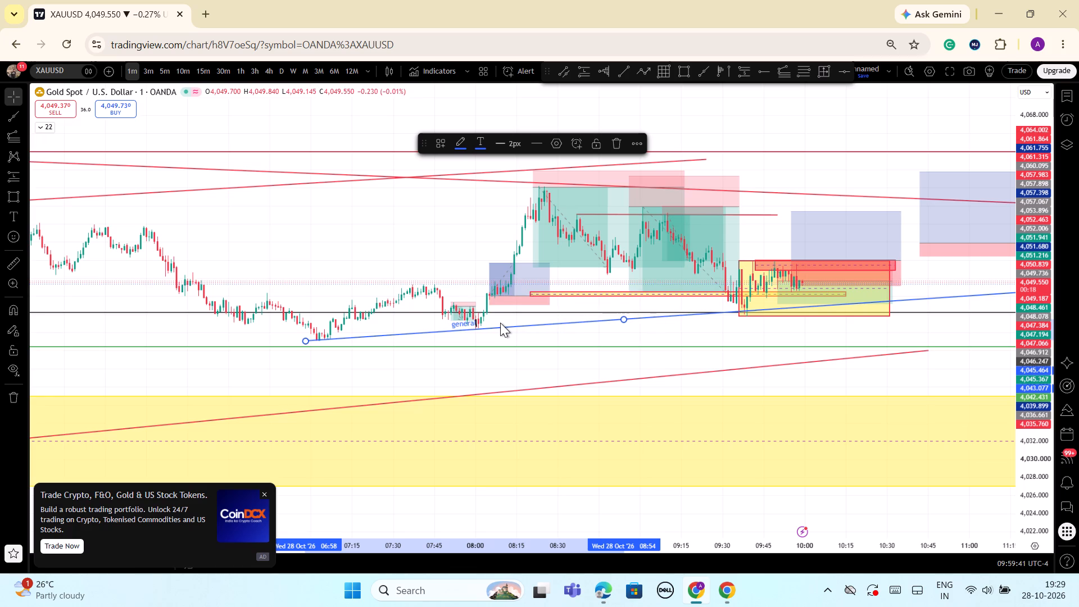
type("trendline")
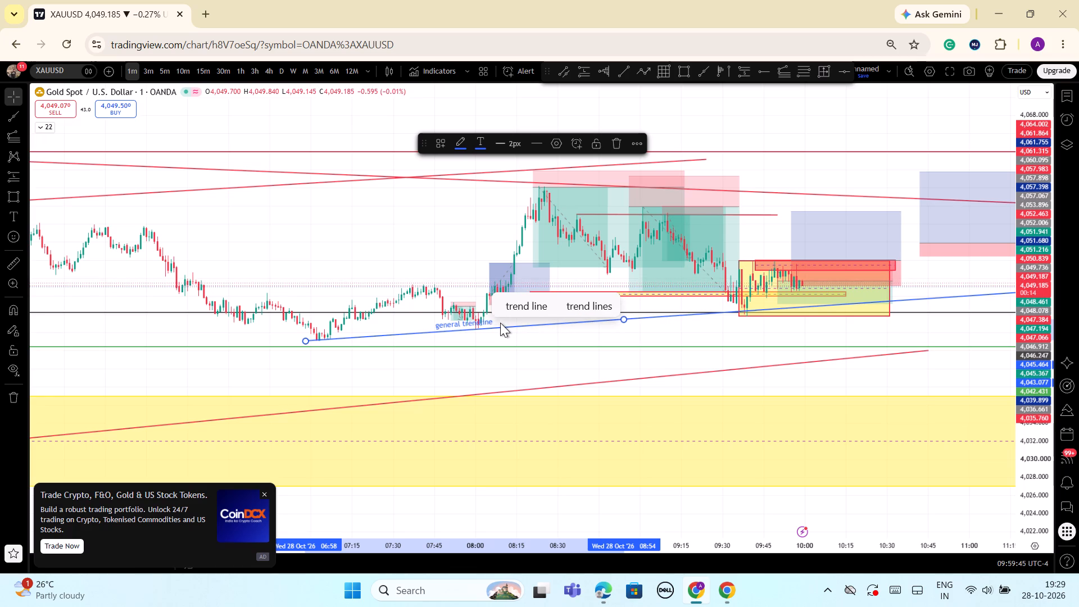
left_click(570, 338)
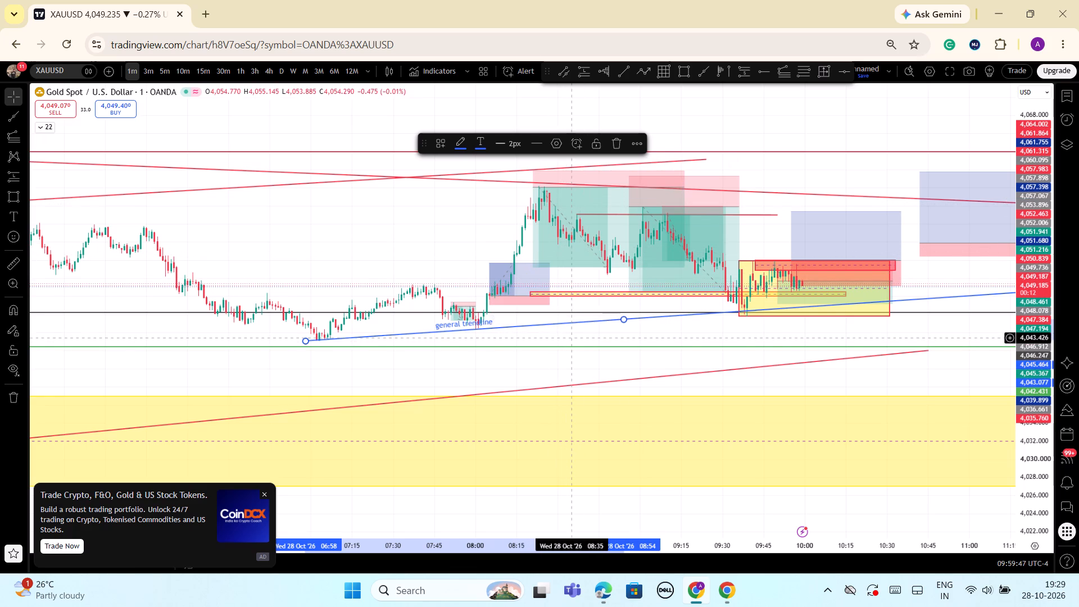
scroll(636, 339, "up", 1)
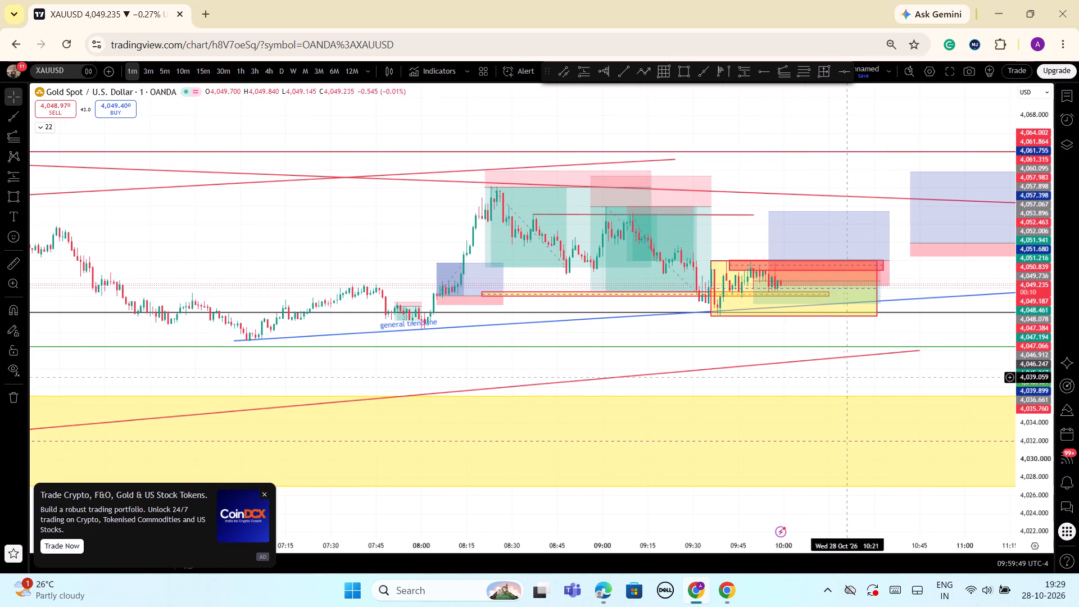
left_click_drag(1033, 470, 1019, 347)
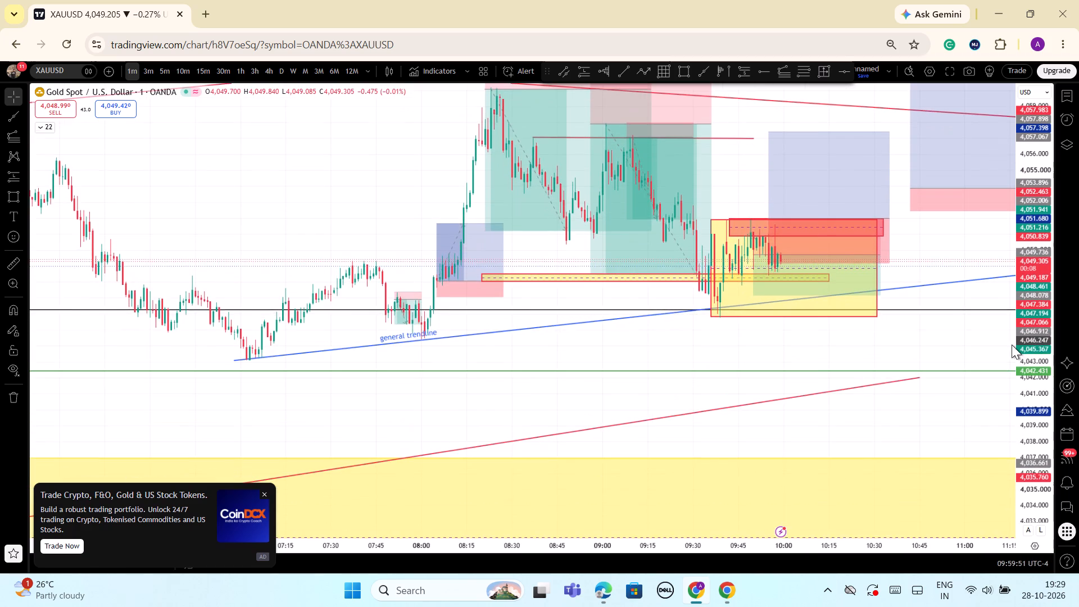
Move the rightmost long position down to start at 10:00, with entry near 4,047.32, target near 4,055.18 and stop near 4,045.89.
scroll(816, 305, "up", 4)
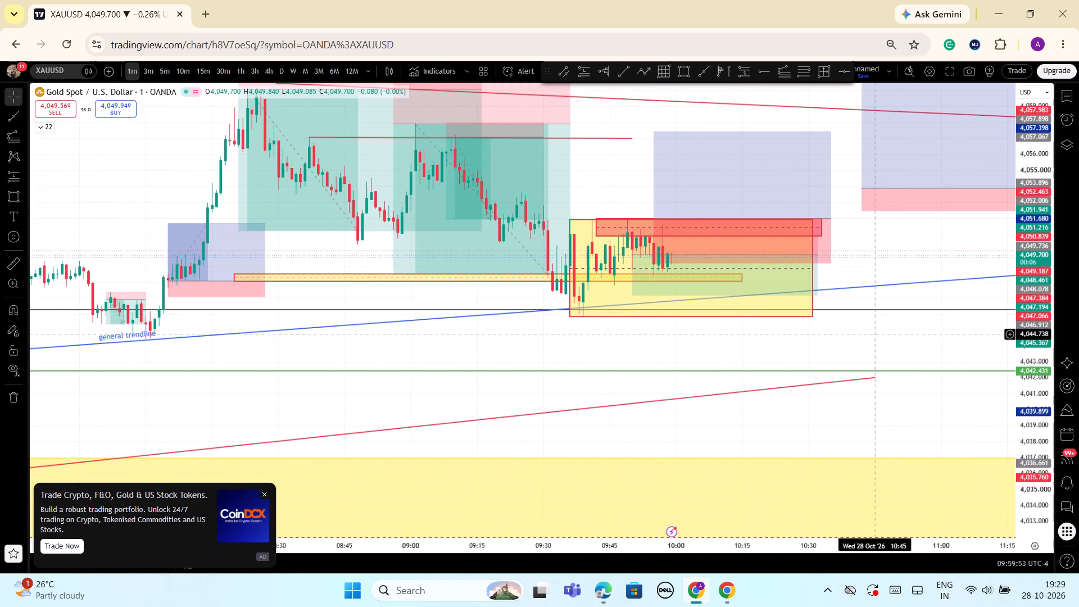
scroll(956, 369, "down", 2)
left_click_drag(1026, 411, 1026, 435)
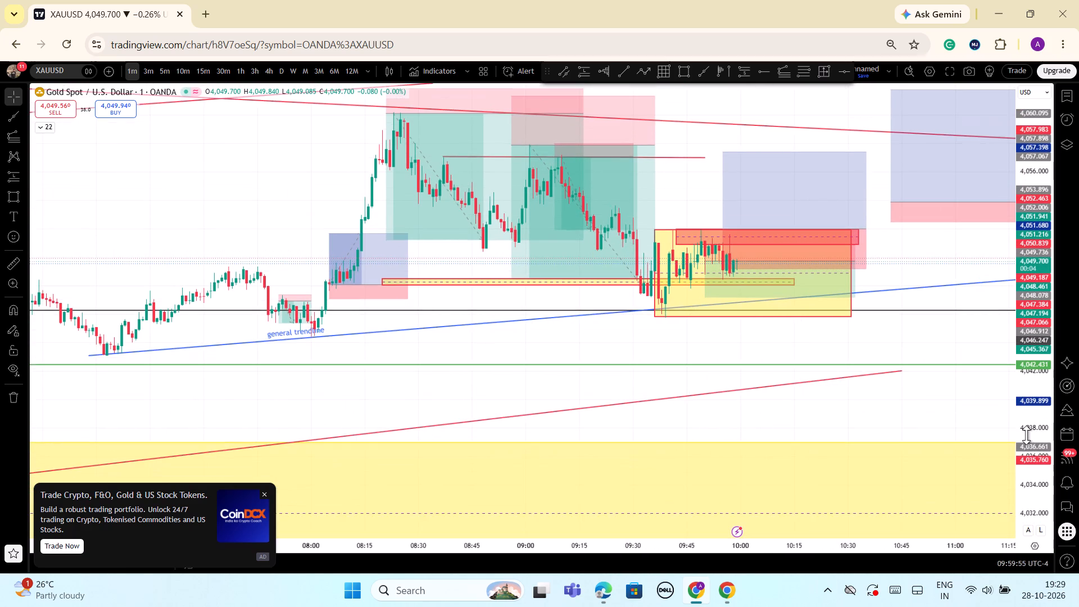
left_click_drag(1026, 435, 1026, 389)
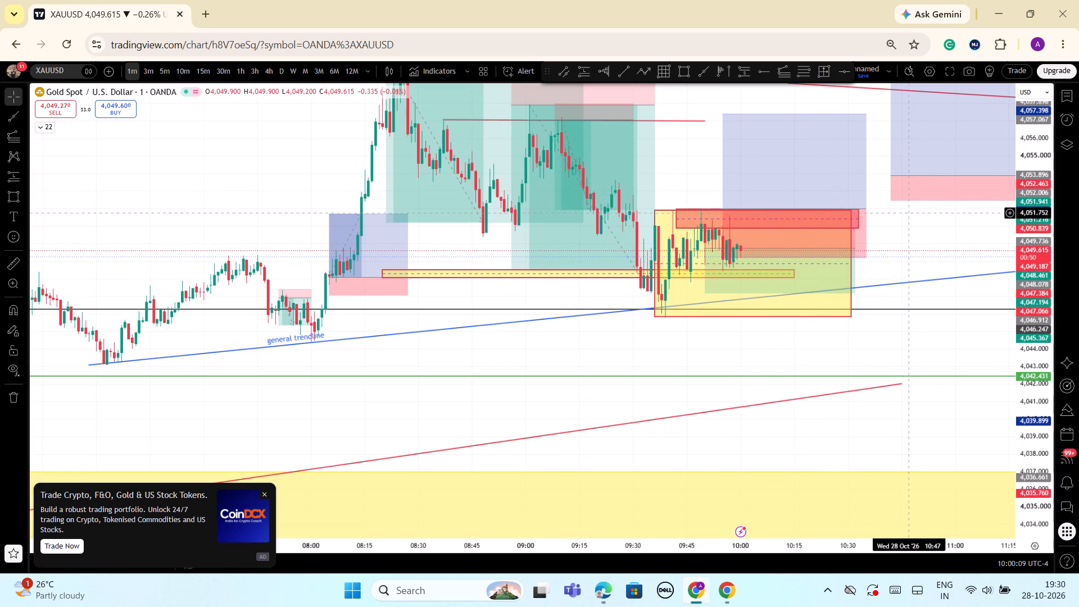
left_click_drag(949, 183, 814, 324)
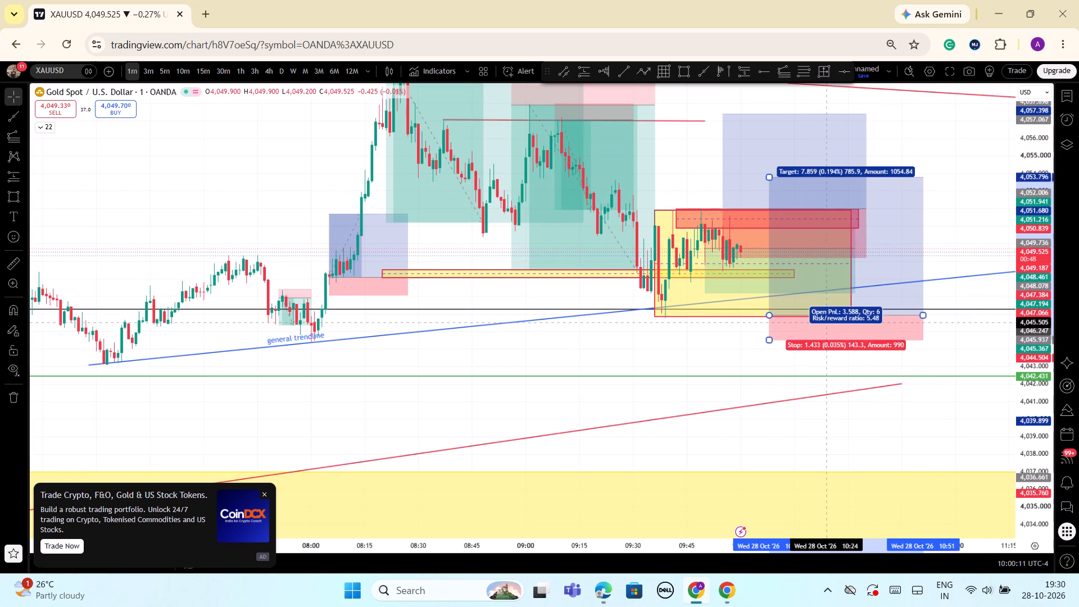
left_click_drag(814, 324, 799, 295)
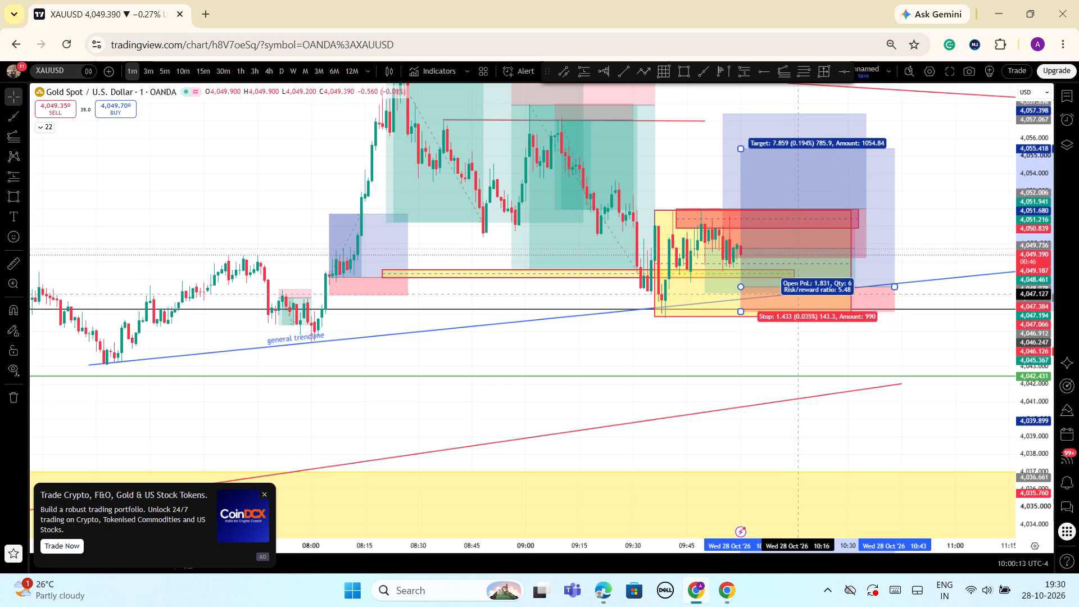
left_click_drag(799, 295, 795, 302)
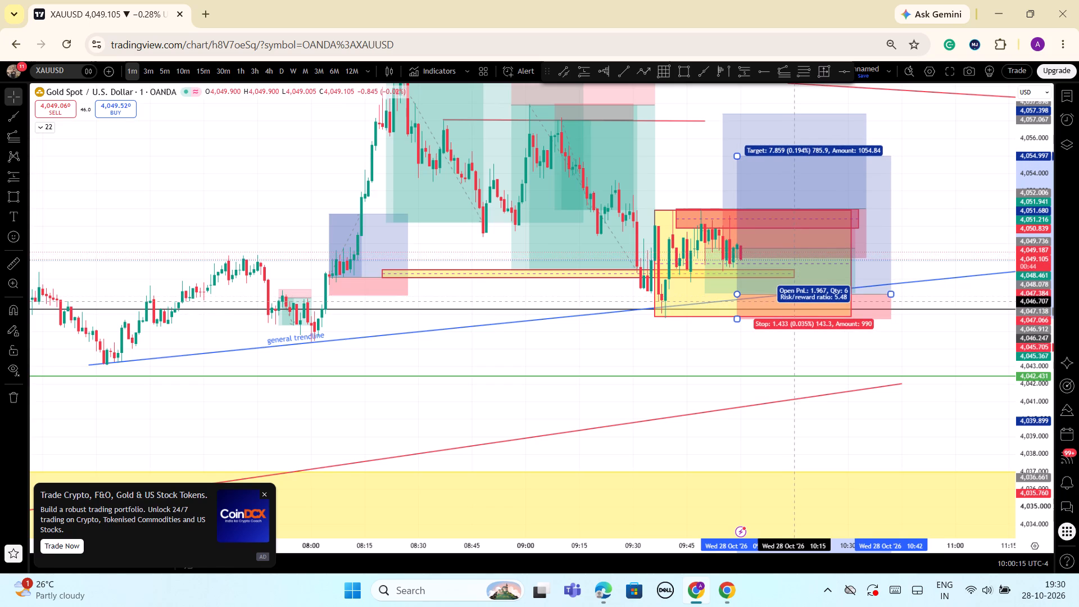
left_click_drag(795, 302, 797, 298)
left_click(921, 223)
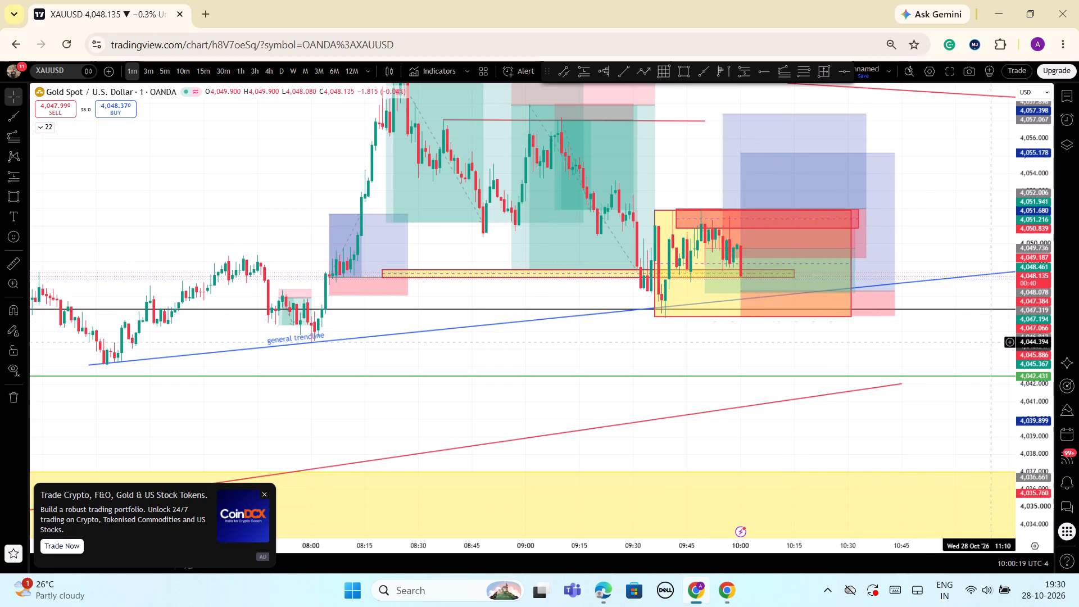
Examine the latest one-minute candles against the repositioned long trade, the yellow range box and the general trendline.
scroll(998, 359, "down", 2)
left_click_drag(1026, 484, 1028, 430)
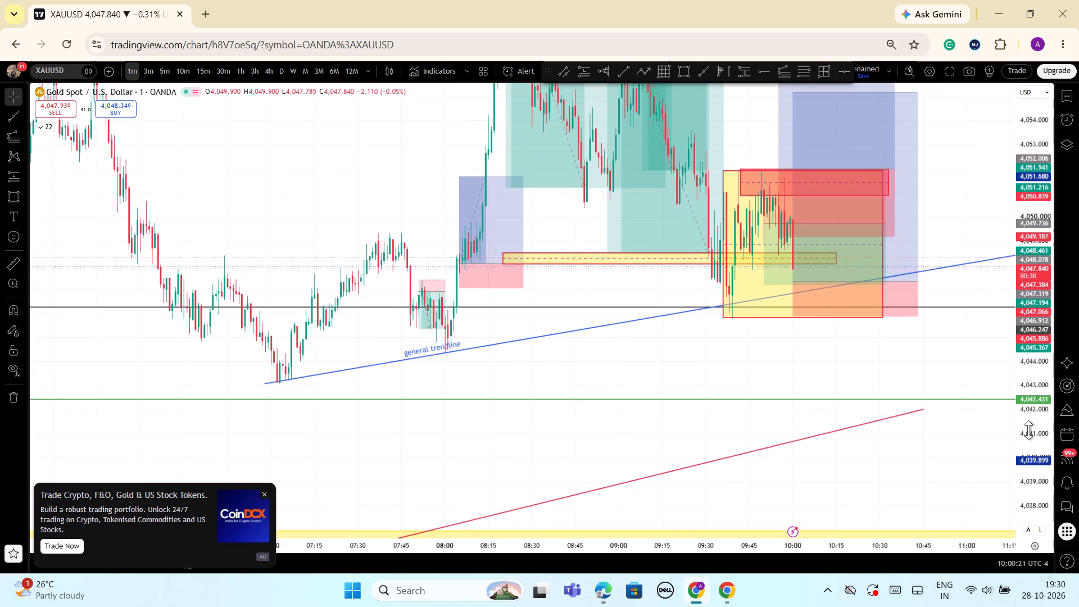
left_click_drag(1028, 430, 1014, 480)
scroll(910, 456, "up", 3)
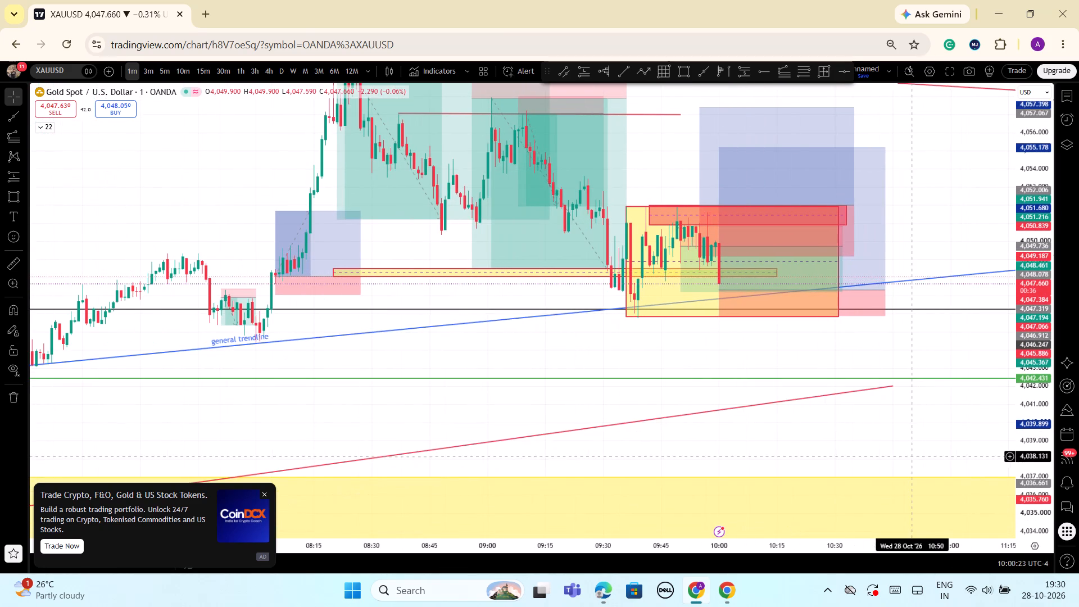
left_click_drag(1033, 475, 1035, 401)
scroll(1035, 401, "up", 1)
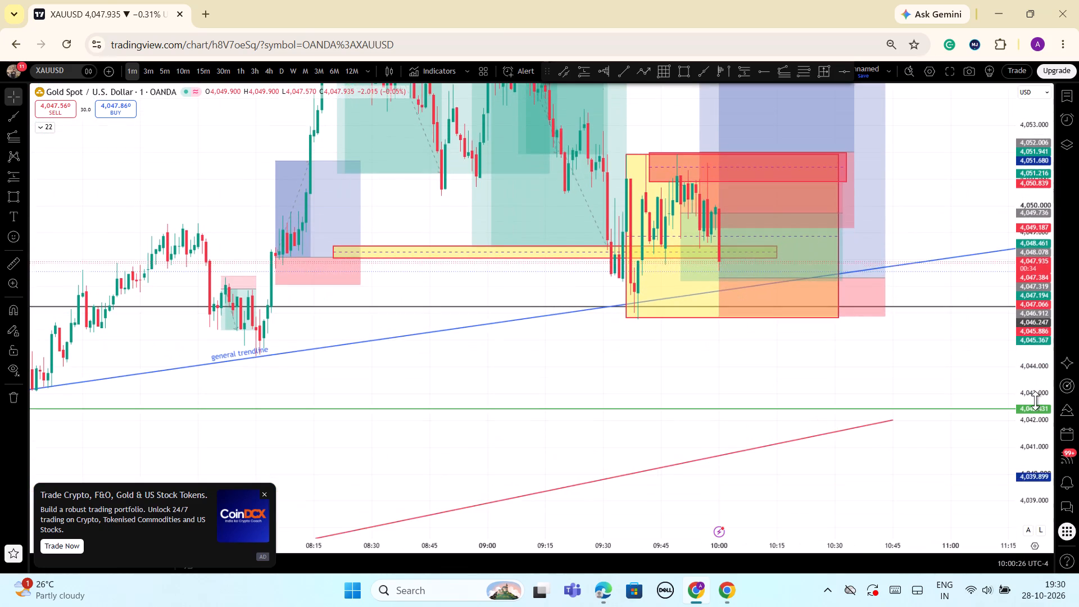
scroll(1035, 401, "up", 3)
scroll(1035, 401, "down", 5)
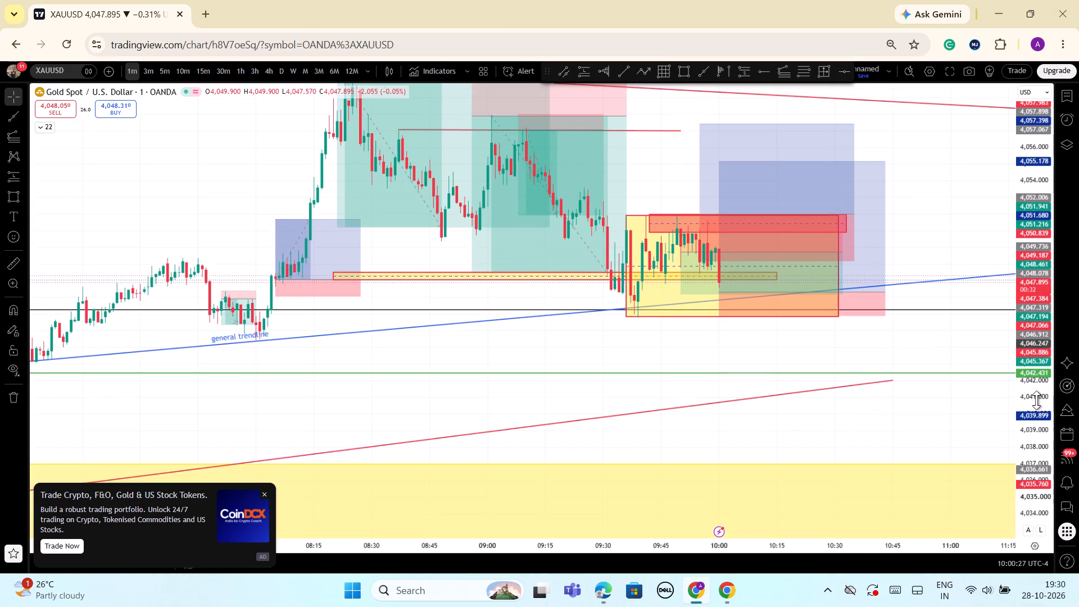
scroll(1036, 400, "down", 1)
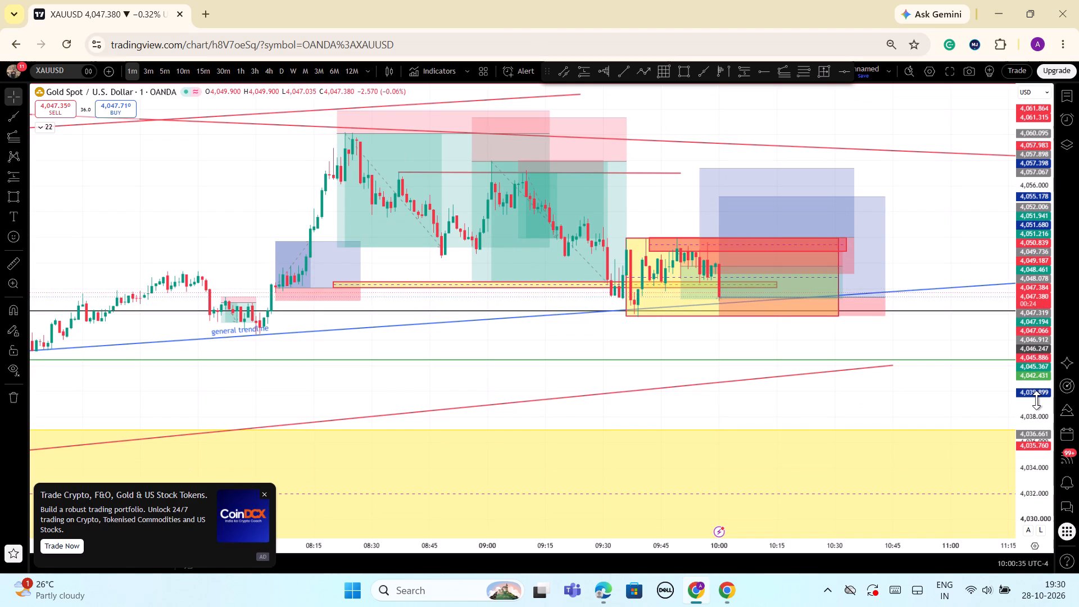
scroll(1036, 400, "up", 3)
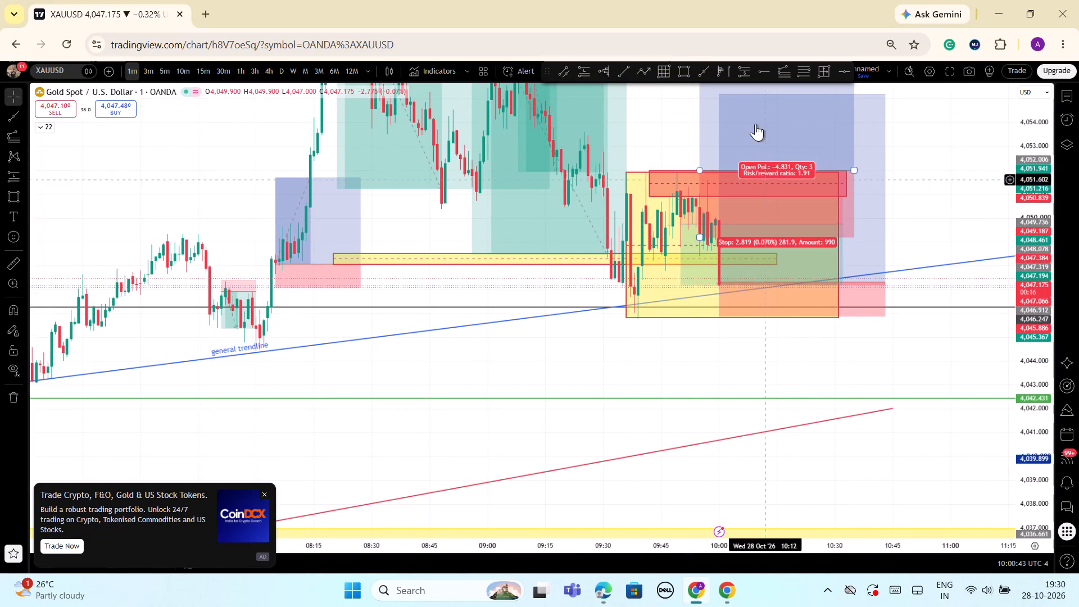
Draw a rectangle zone along the yellow range box's base from 09:38 to 10:31, between about 4,046.83 and 4,045.88.
left_click(679, 70)
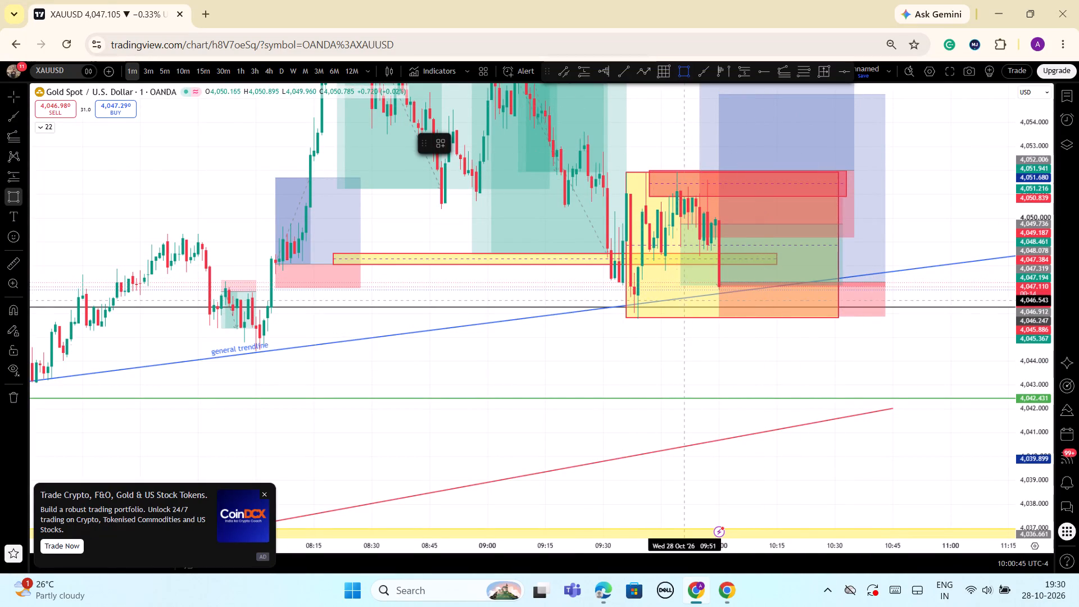
left_click(634, 294)
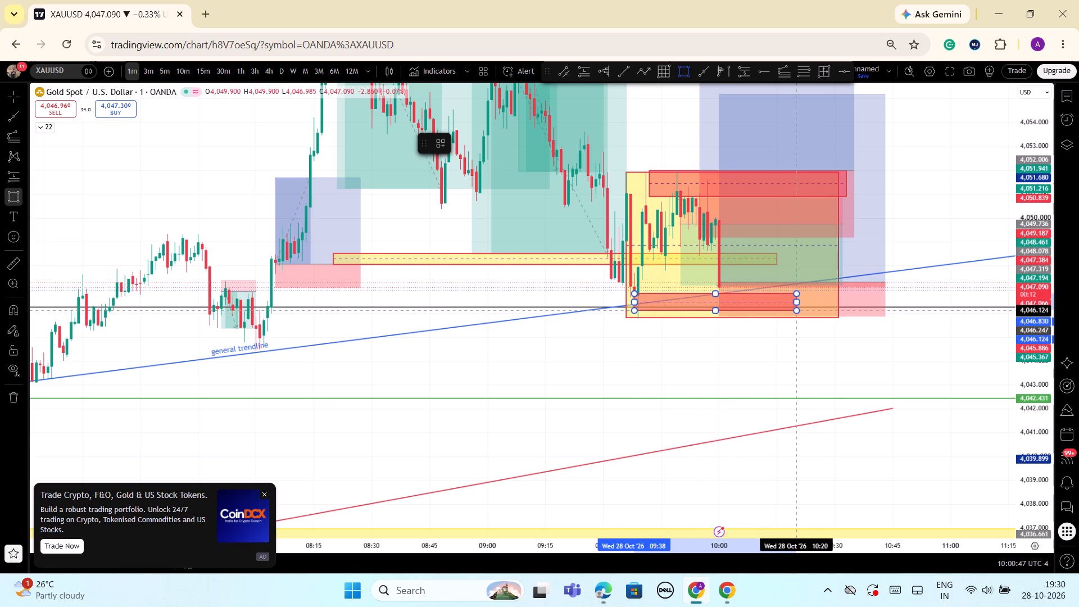
left_click(840, 316)
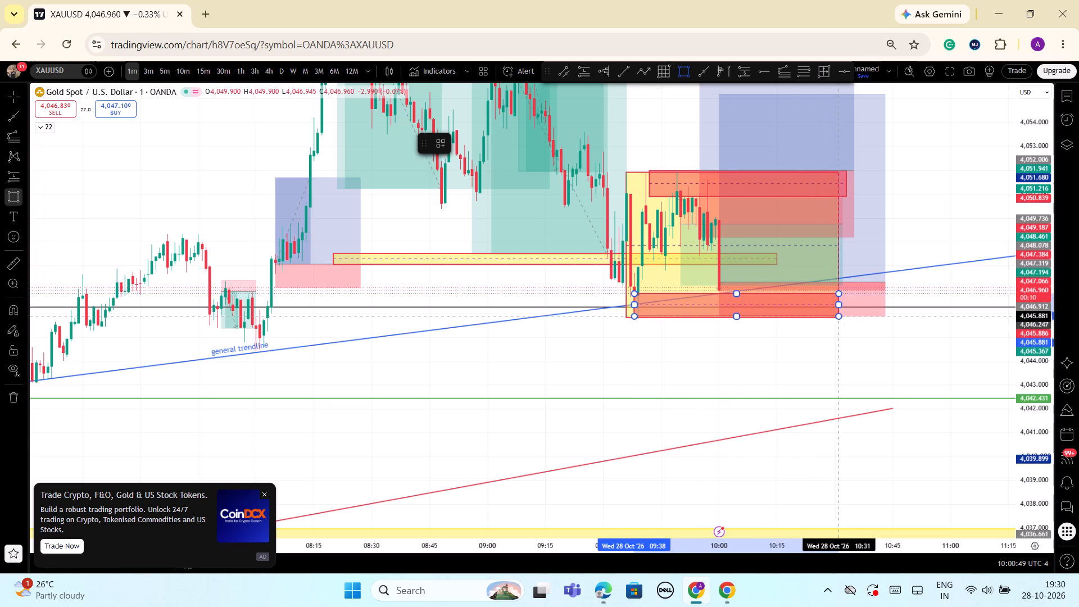
Apply the saved "green" template to the new rectangle at the range box's base.
left_click(434, 144)
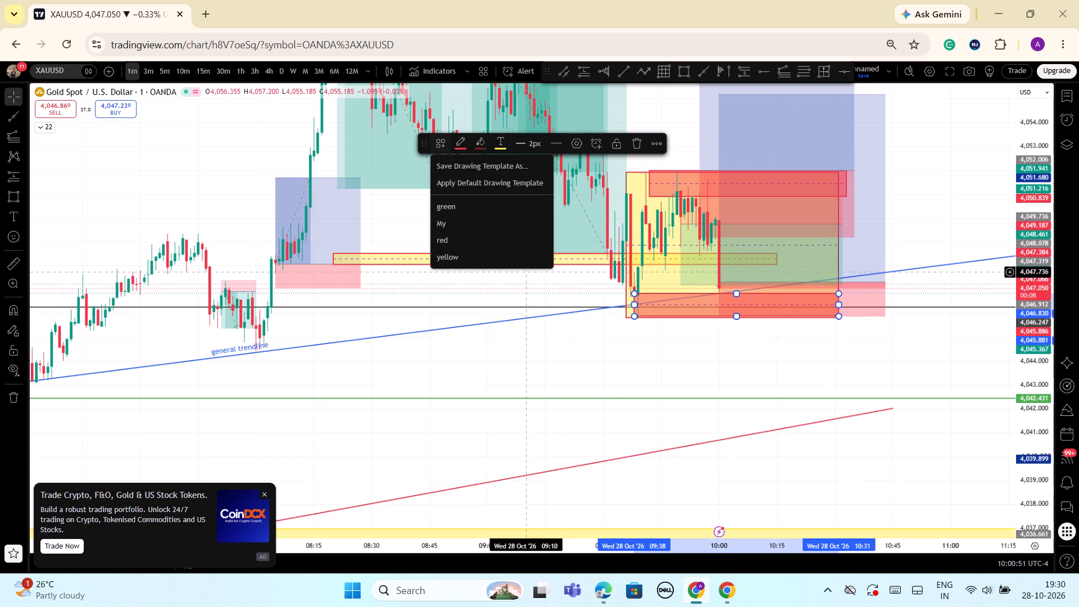
left_click(454, 210)
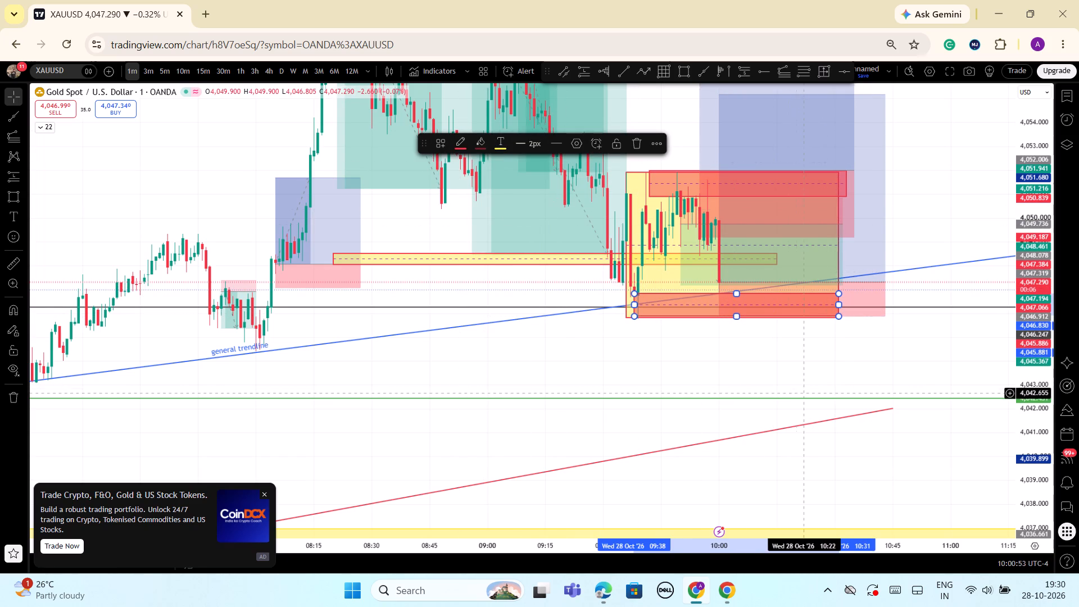
left_click(716, 374)
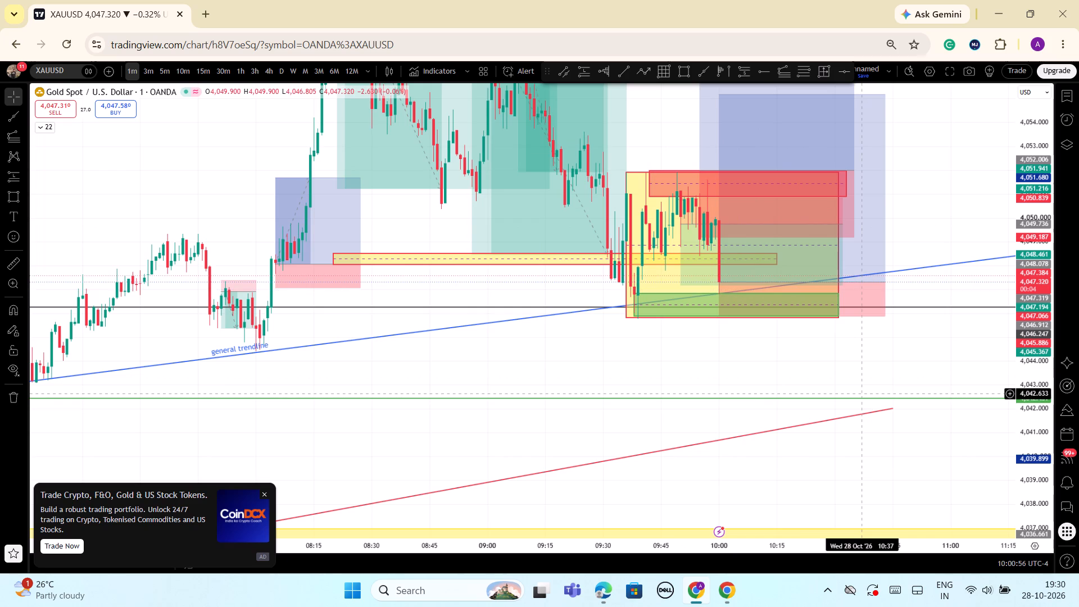
Examine how price behaves around the green zone, the general trendline and the long position's stop area.
left_click_drag(1026, 405, 1029, 477)
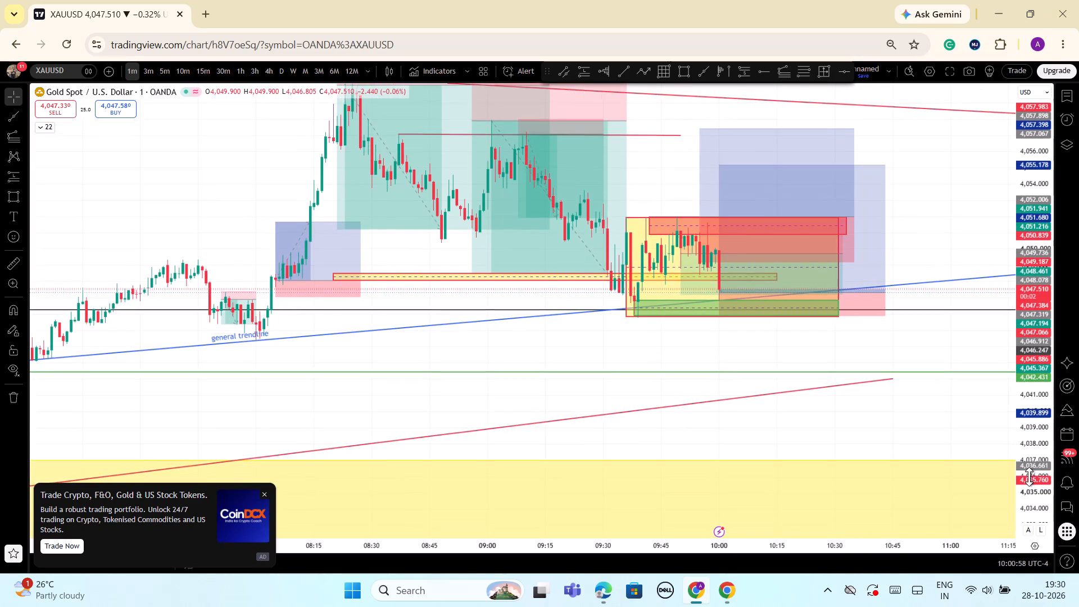
left_click_drag(1029, 477, 1017, 297)
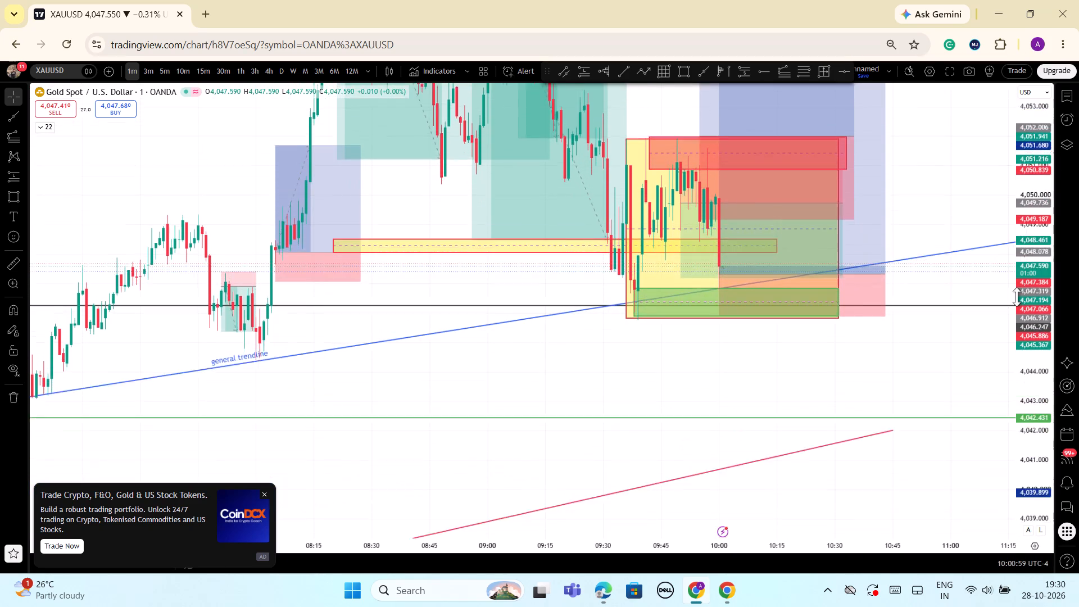
left_click_drag(1017, 297, 1010, 223)
scroll(764, 280, "up", 8)
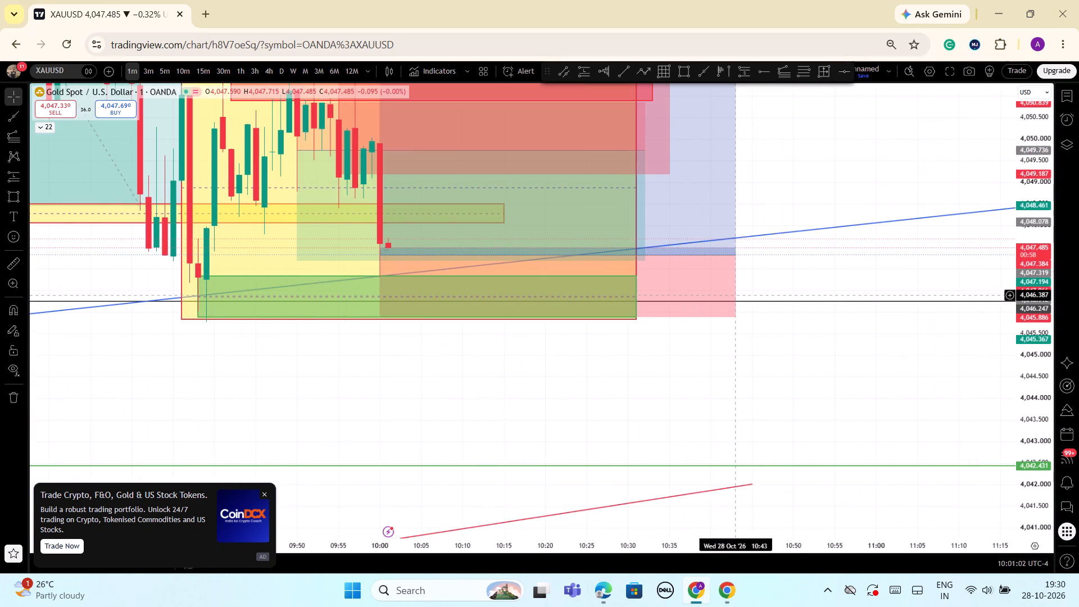
scroll(738, 295, "down", 2)
scroll(815, 295, "down", 4)
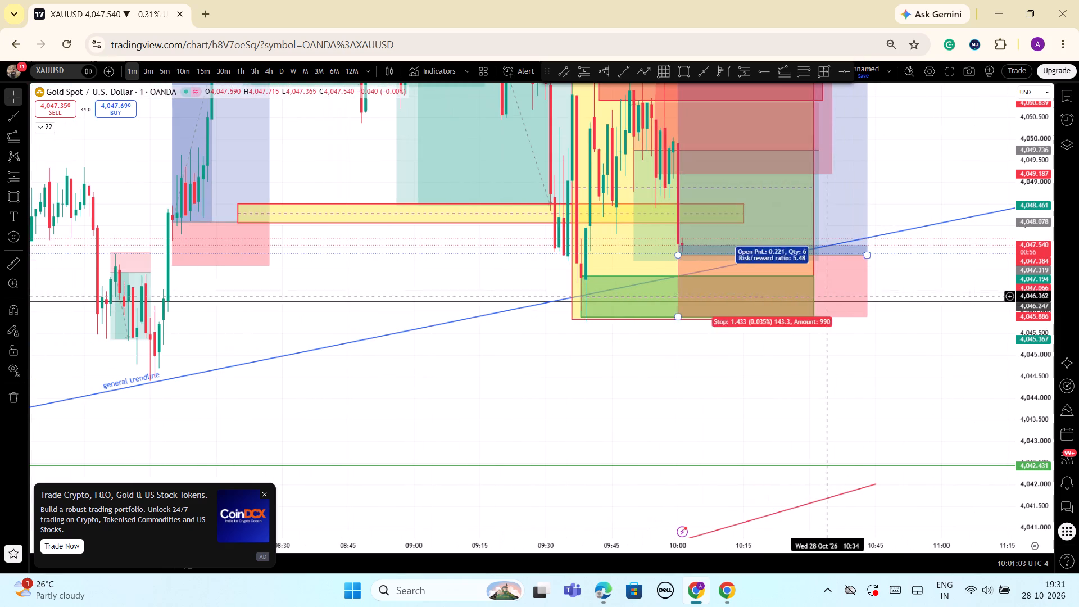
left_click_drag(1035, 346, 1055, 427)
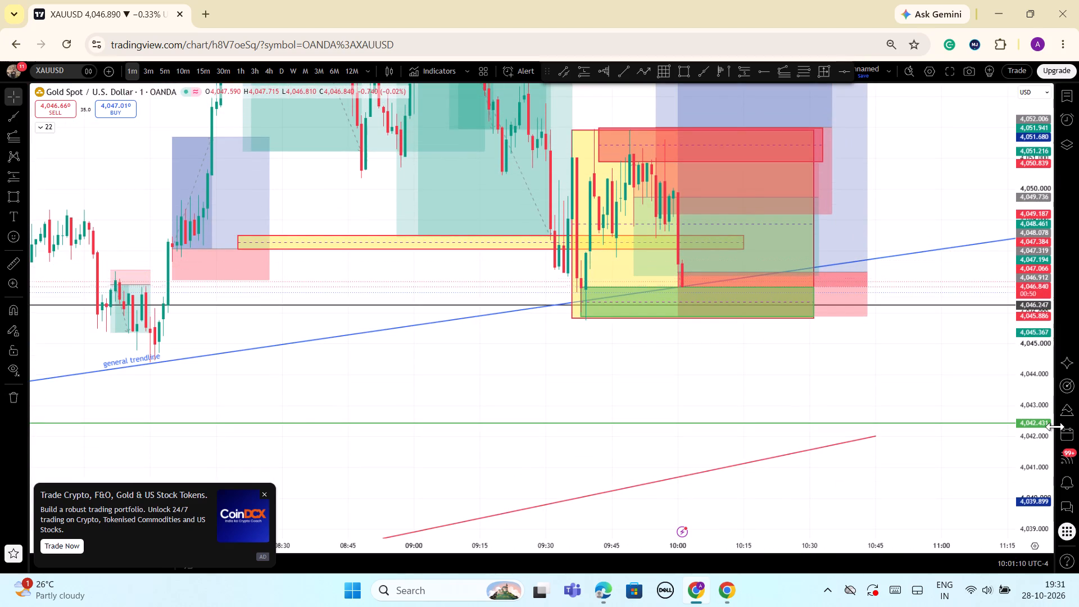
scroll(1055, 427, "down", 1)
left_click_drag(1021, 179, 1048, 284)
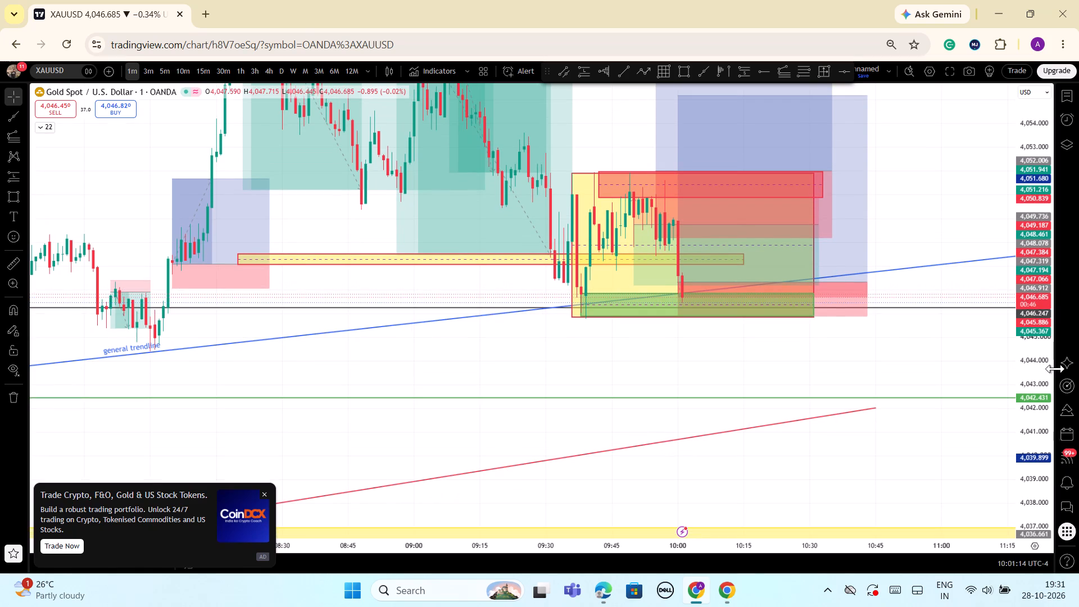
scroll(1055, 369, "up", 1)
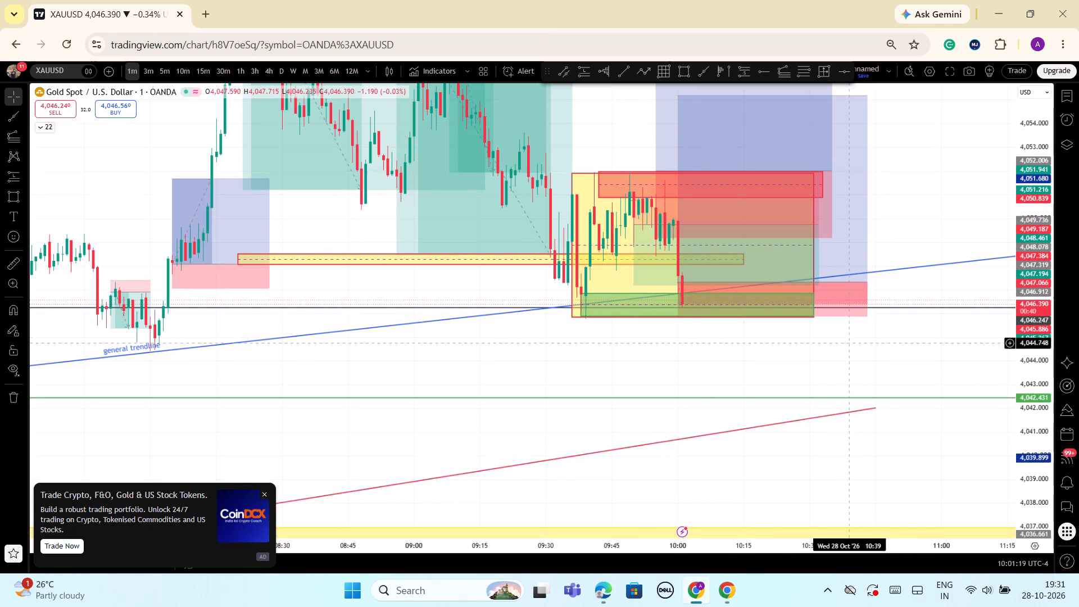
Lower the stop of the long position starting at 10:00 to about 4,045.06, below the green zone.
left_click_drag(678, 317, 677, 330)
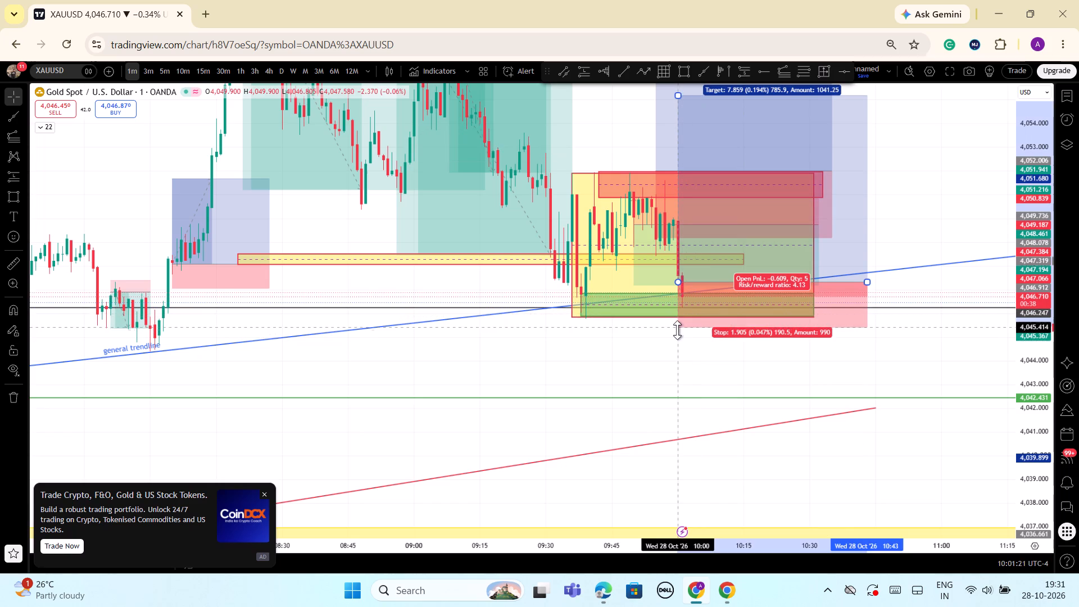
left_click_drag(677, 330, 677, 336)
left_click(608, 357)
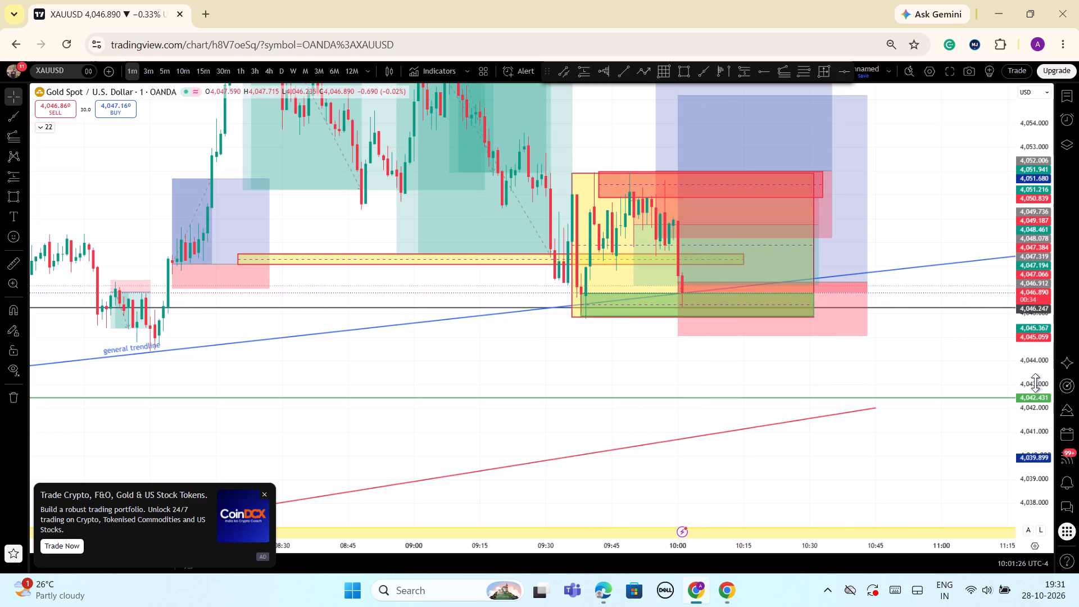
Delete the narrow yellow rectangle zone spanning 08:20 to 10:15 near 4,048.3.
left_click_drag(1039, 375, 1028, 415)
scroll(861, 393, "up", 1)
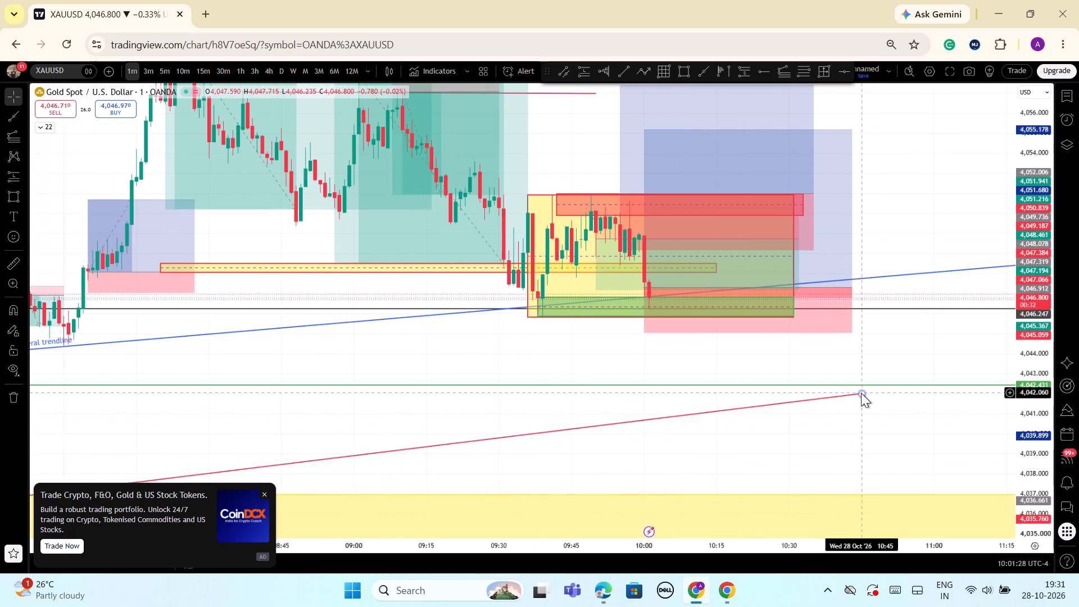
scroll(861, 393, "up", 3)
scroll(861, 393, "down", 2)
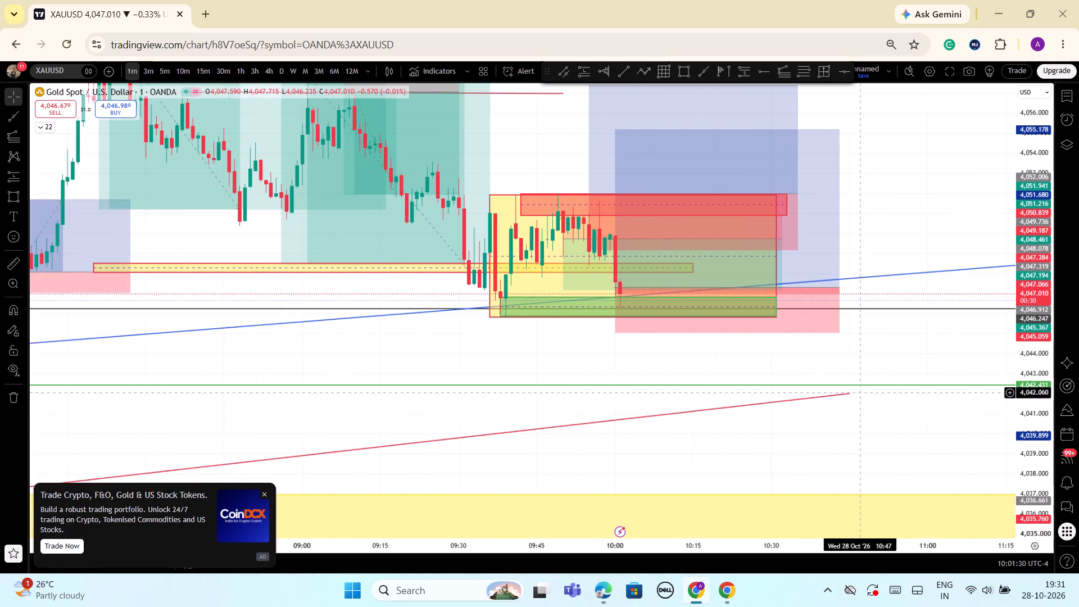
scroll(861, 393, "down", 3)
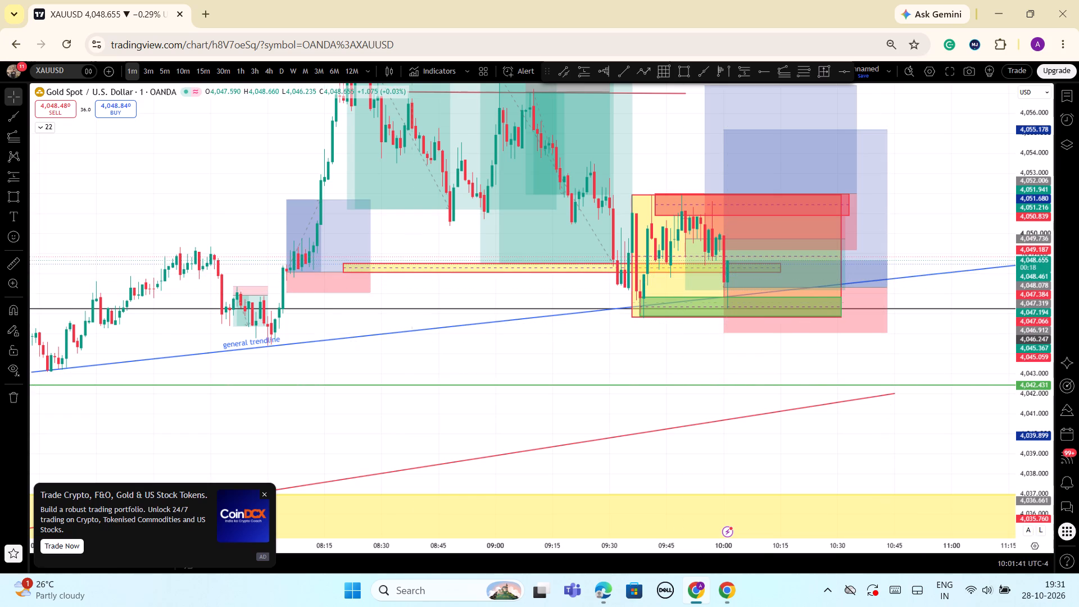
left_click(402, 268)
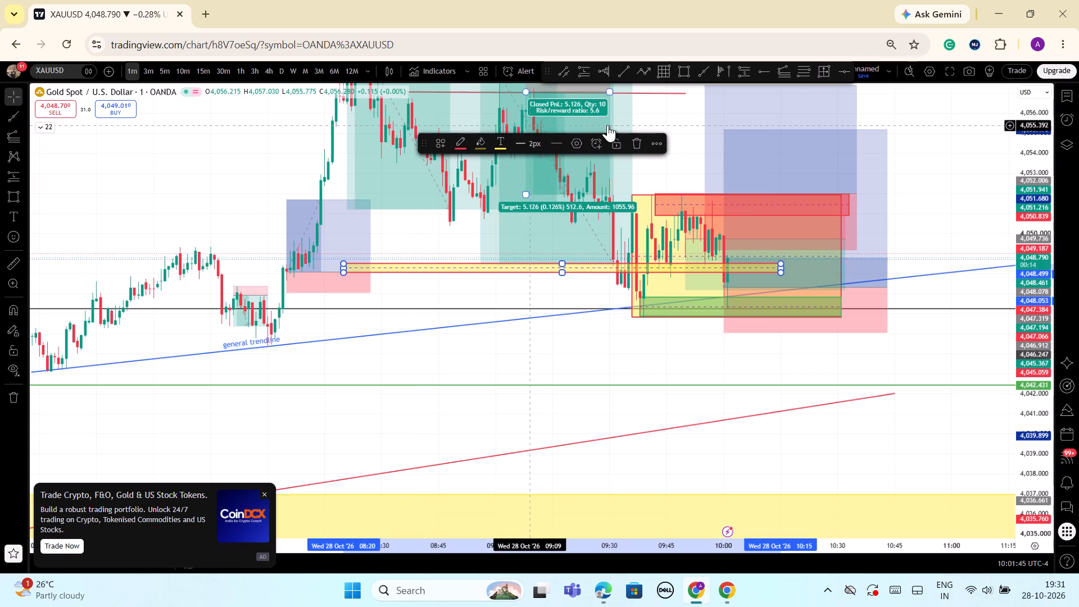
left_click(635, 142)
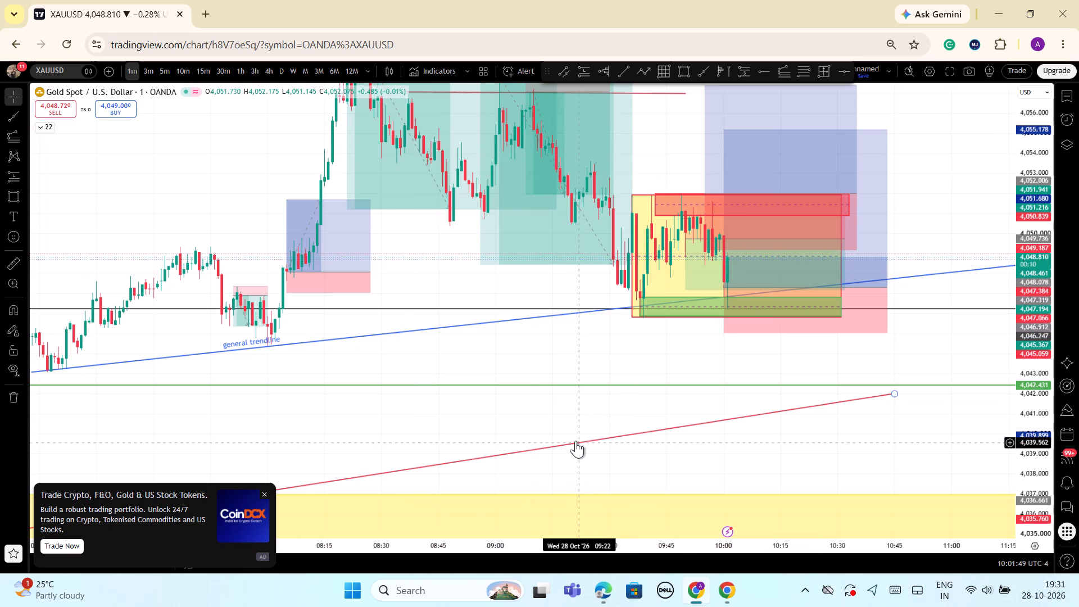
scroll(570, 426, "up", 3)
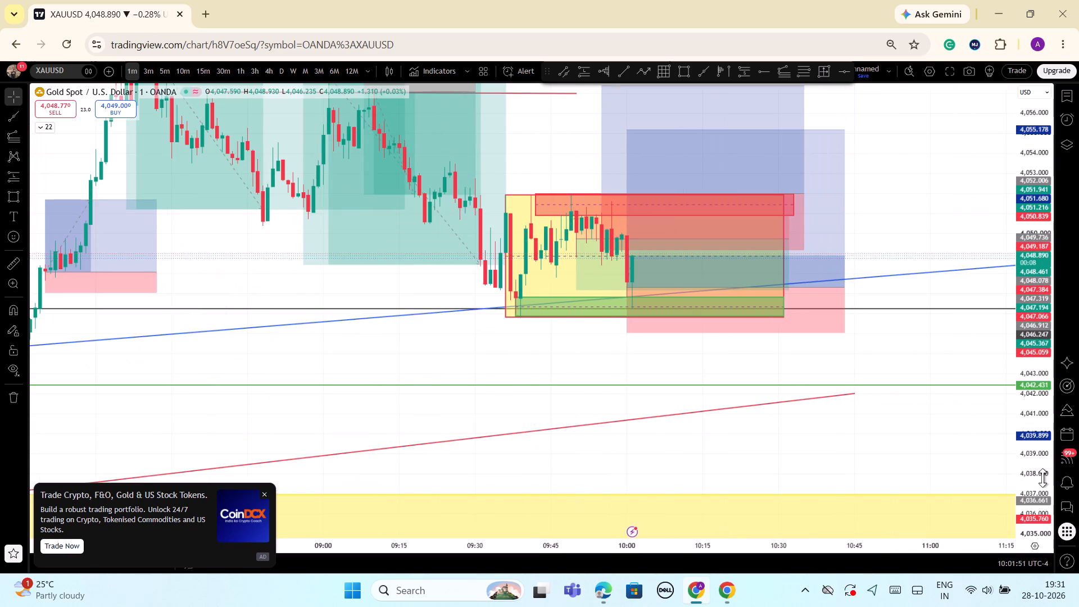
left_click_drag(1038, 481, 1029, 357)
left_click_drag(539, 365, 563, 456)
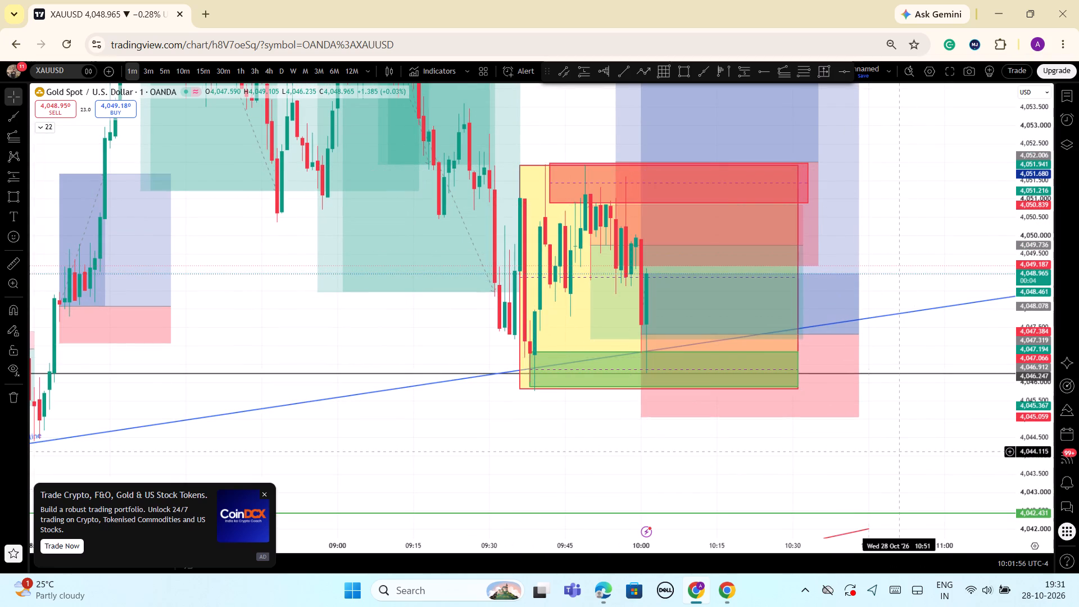
Delete the large yellow range box that encloses the price action between the red supply zone and the green demand zone.
left_click(528, 167)
left_click(634, 146)
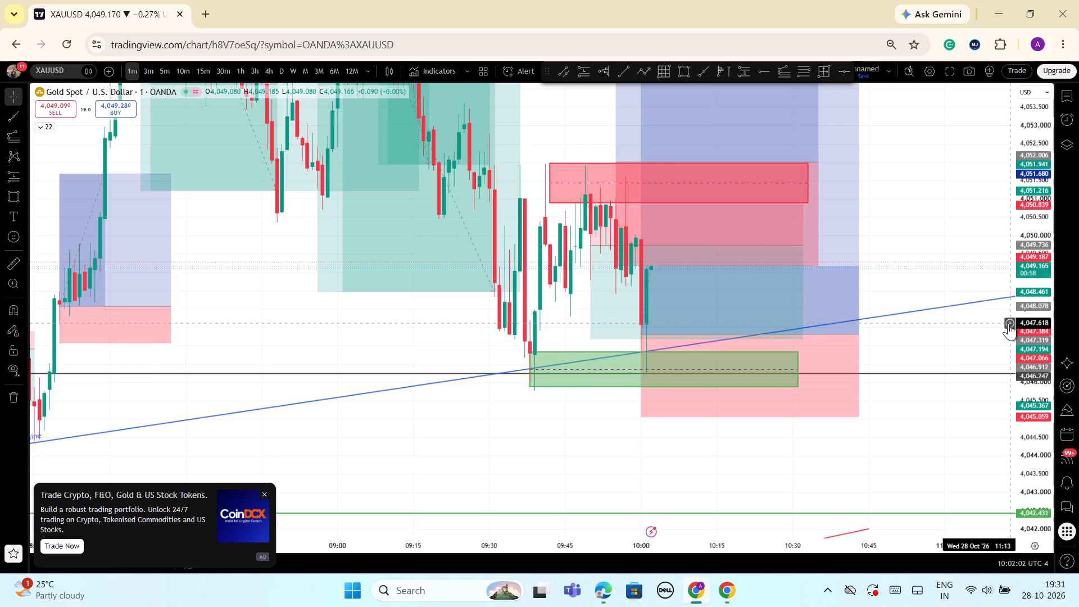
Move the short position below the red supply zone so it starts at 09:58 with its entry at about 4,049.71.
scroll(1008, 323, "down", 1)
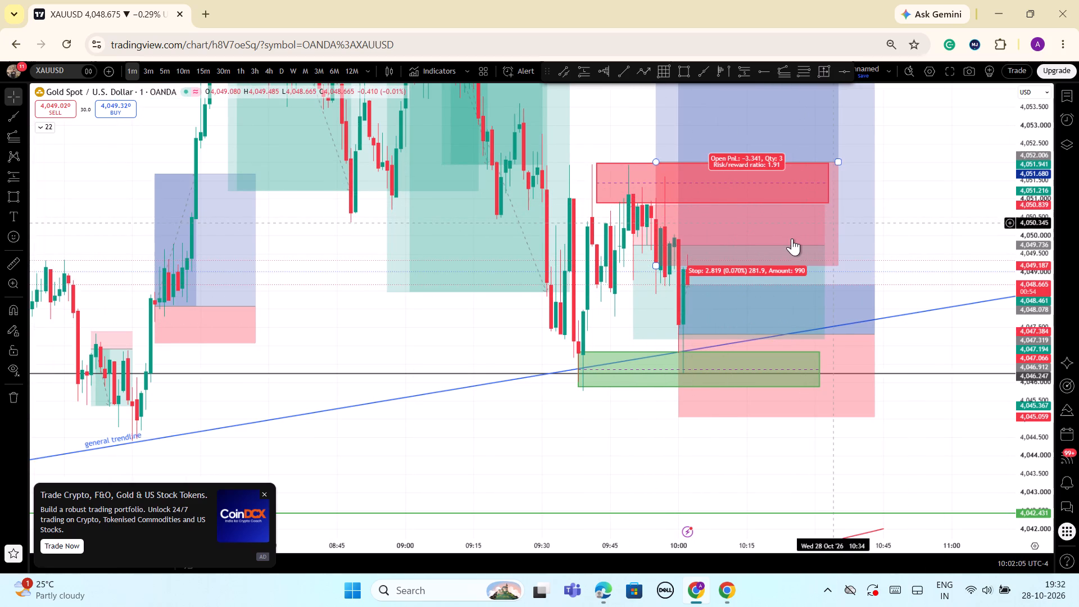
left_click_drag(645, 300, 670, 298)
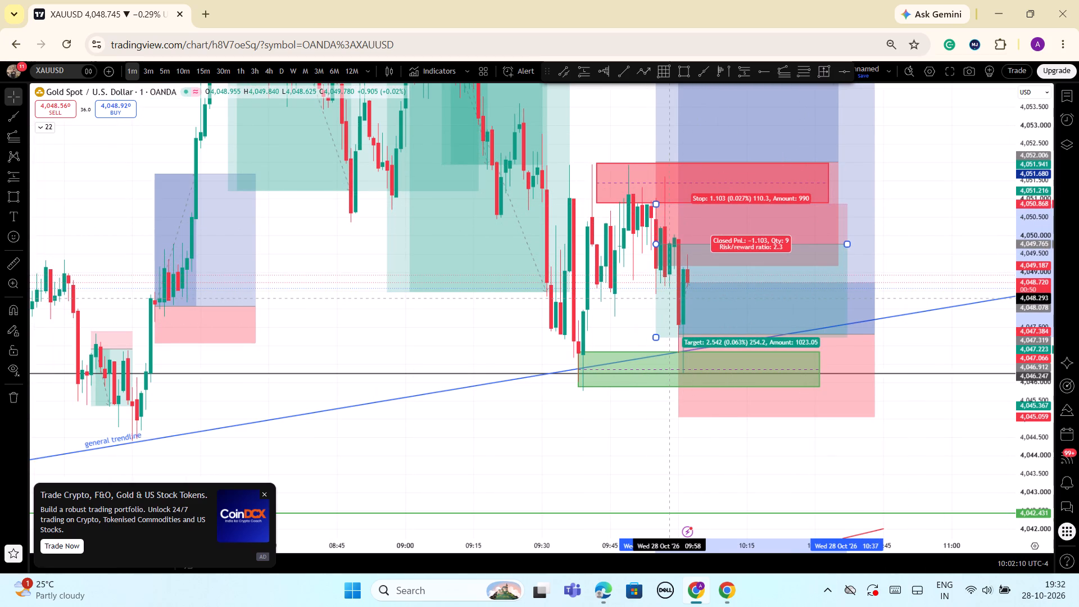
left_click_drag(670, 298, 690, 298)
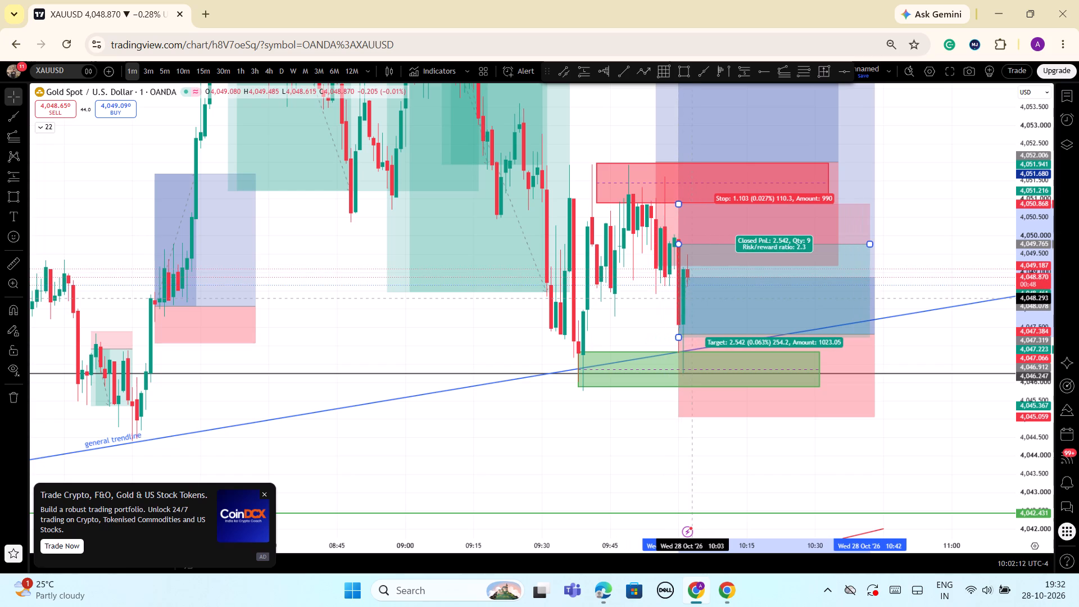
left_click_drag(690, 298, 682, 301)
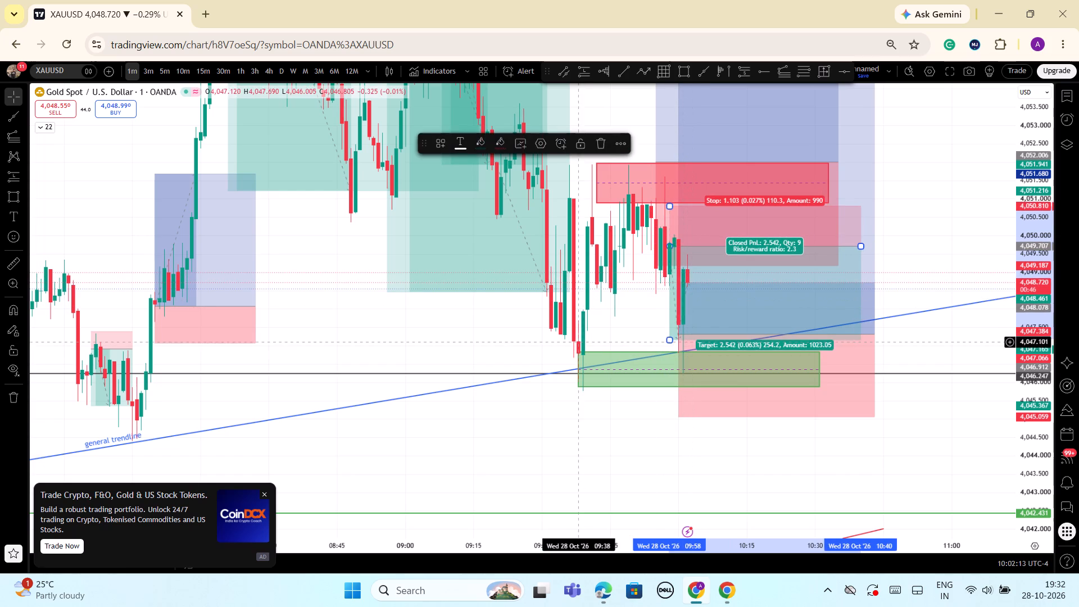
left_click(473, 344)
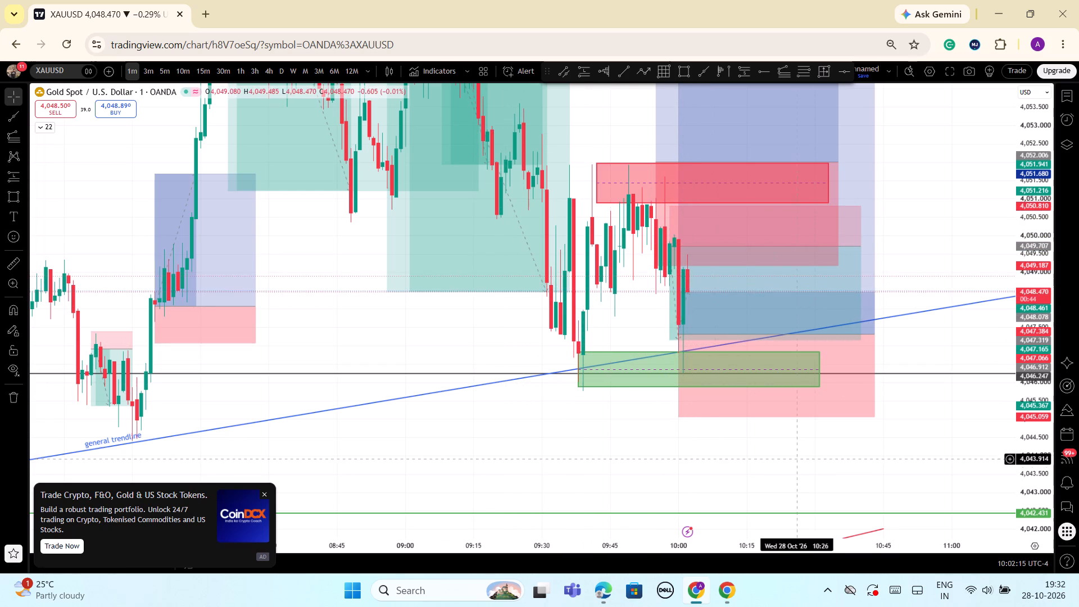
Examine recent price action against the general trendline, the red and green zones and the planned trades over a wider price and time range.
left_click_drag(1028, 350, 1038, 457)
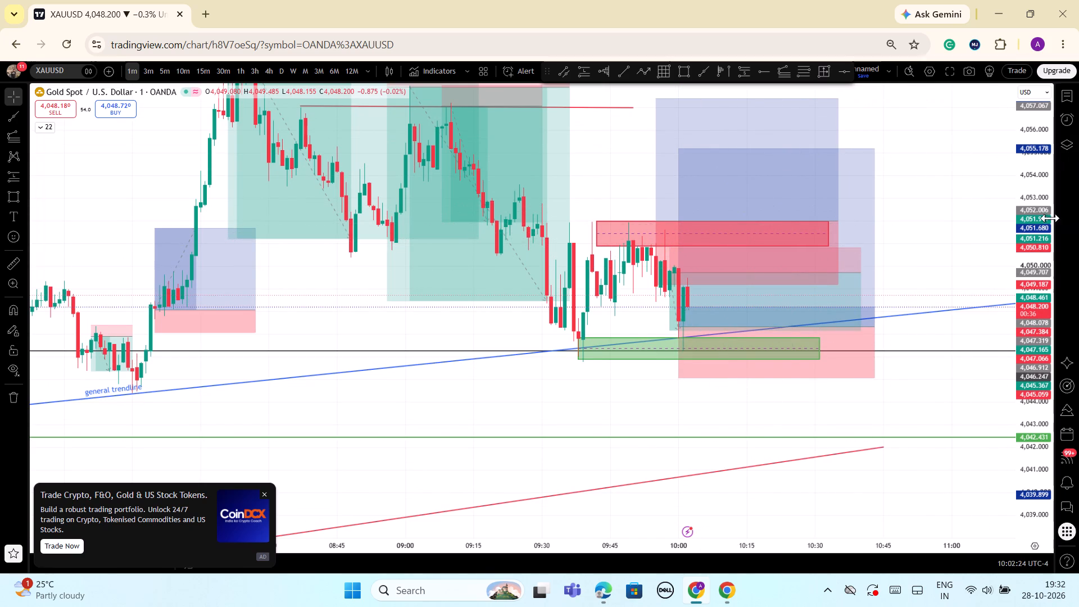
scroll(1078, 312, "down", 1)
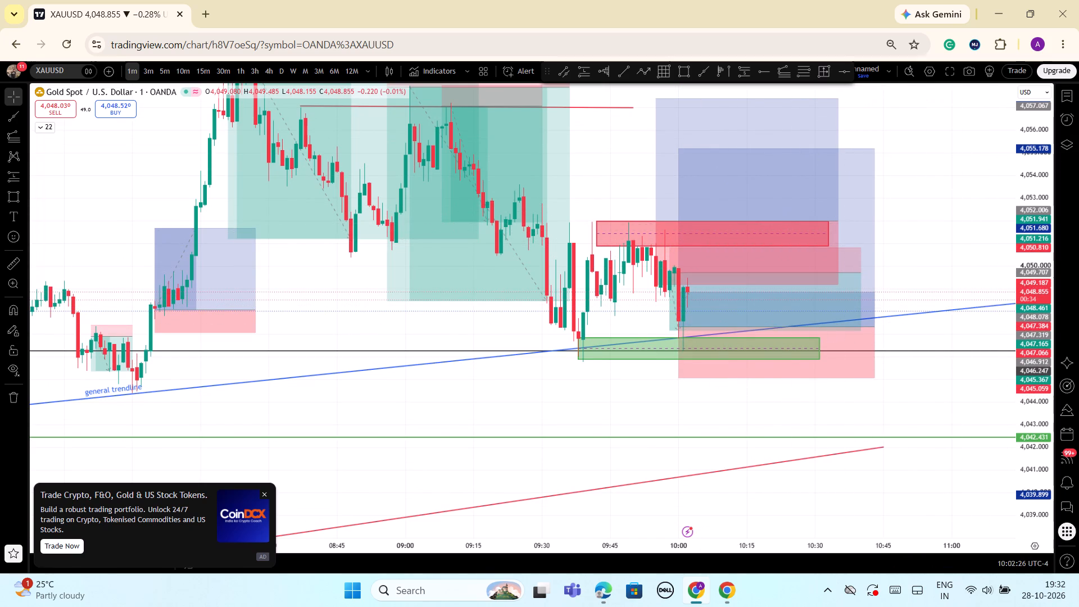
scroll(1043, 325, "down", 1)
left_click_drag(1035, 457, 1028, 407)
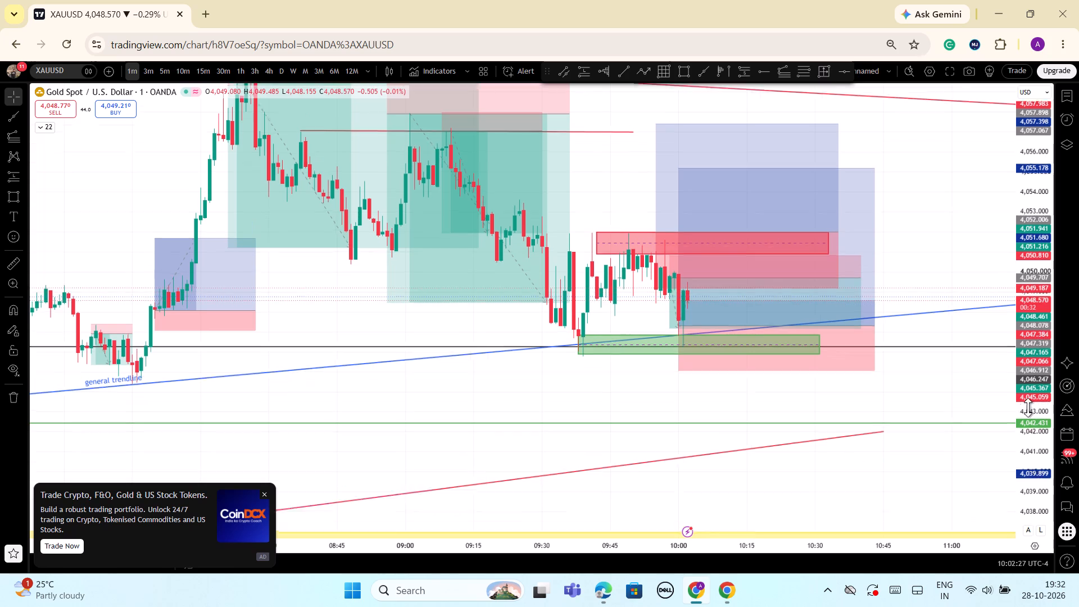
left_click_drag(1028, 407, 998, 383)
scroll(997, 378, "down", 2)
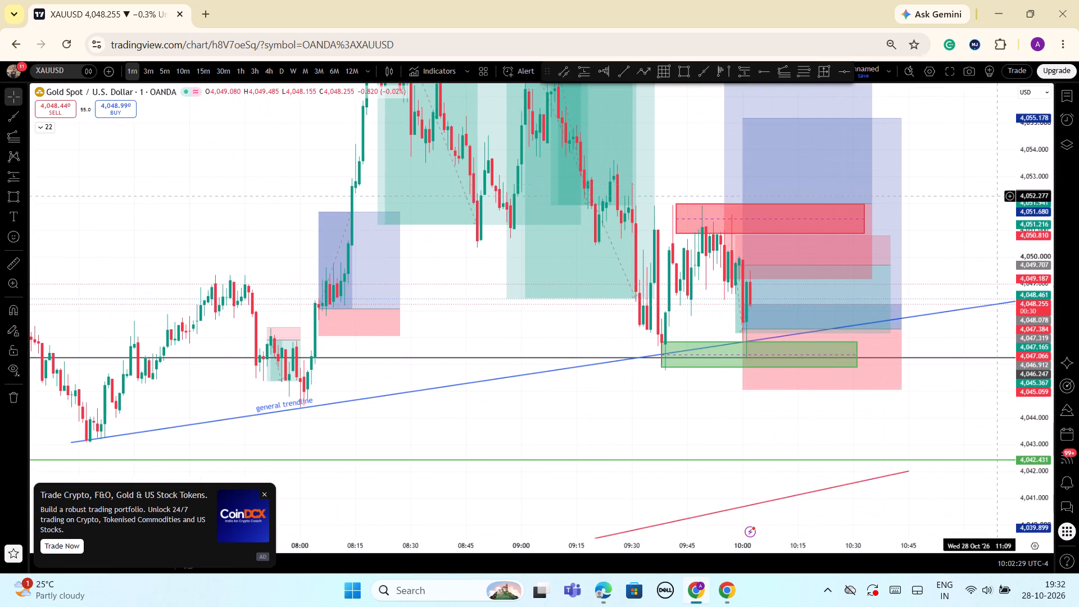
left_click_drag(1046, 150, 1017, 278)
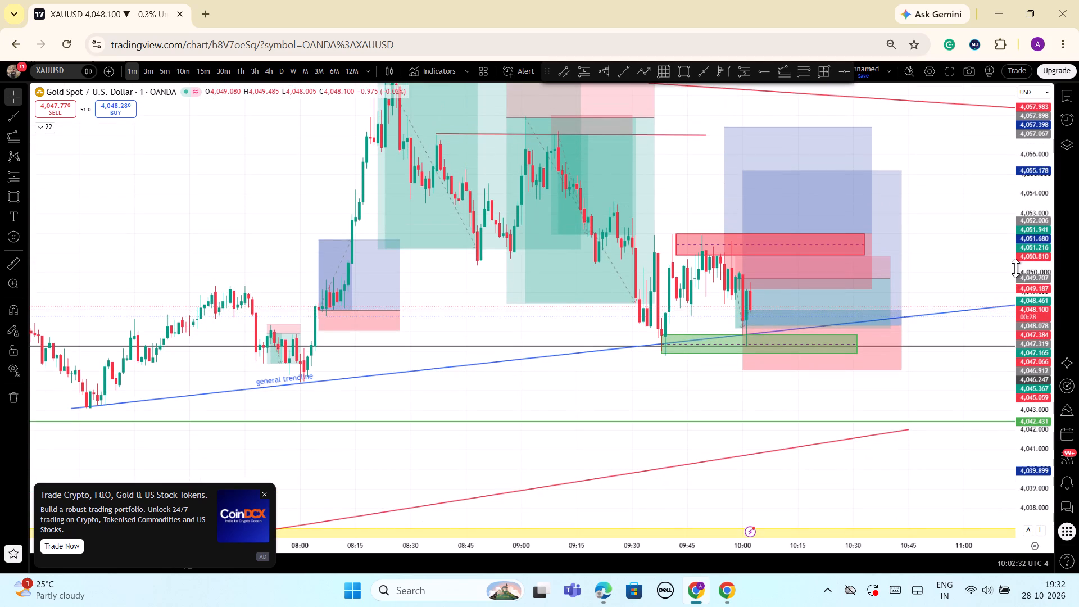
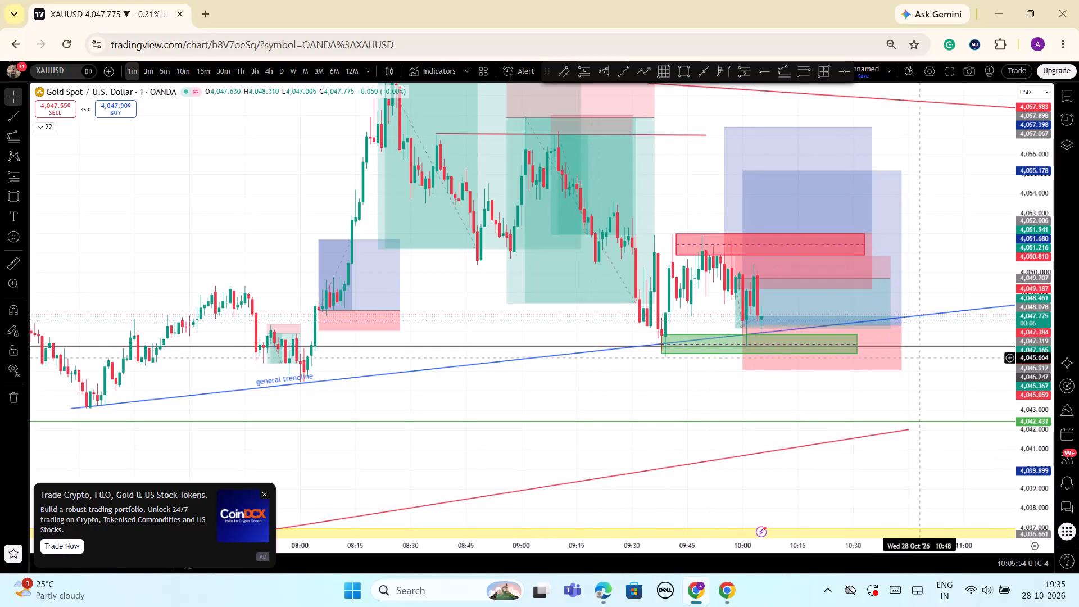
Switch to the five-minute chart and examine price against the val high line, trendlines and zones over a wider price range.
left_click(160, 71)
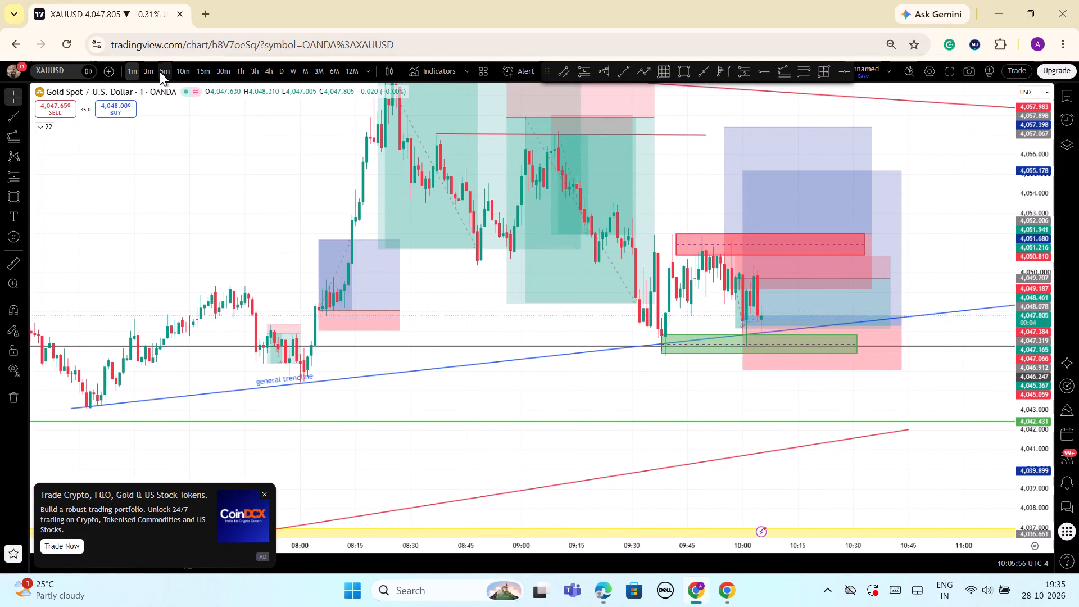
scroll(571, 220, "down", 2)
left_click_drag(1009, 348, 1021, 434)
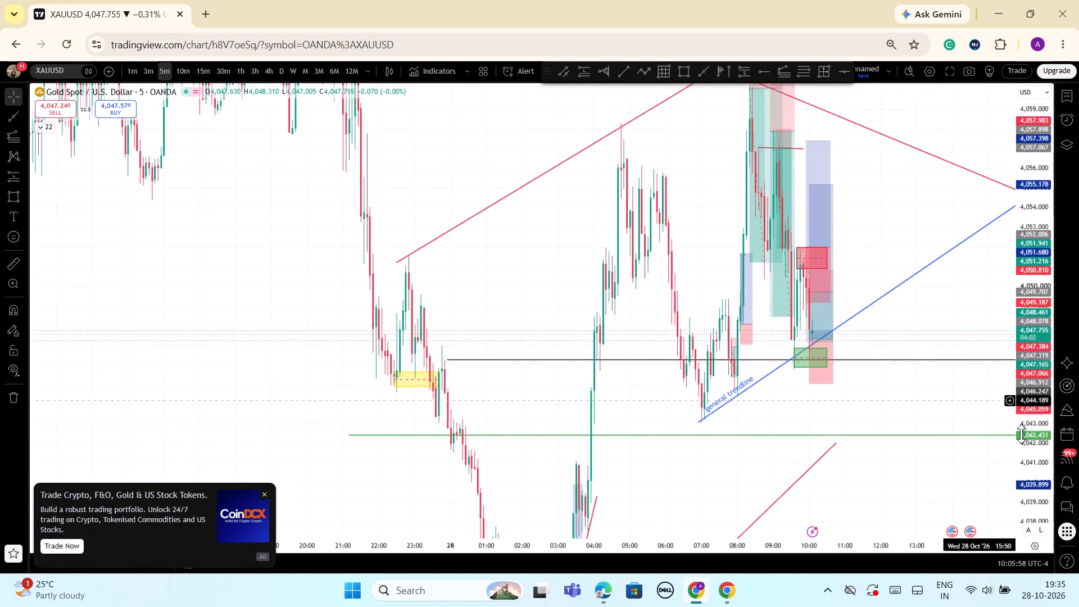
left_click_drag(1021, 434, 1015, 459)
left_click_drag(1039, 148, 1043, 382)
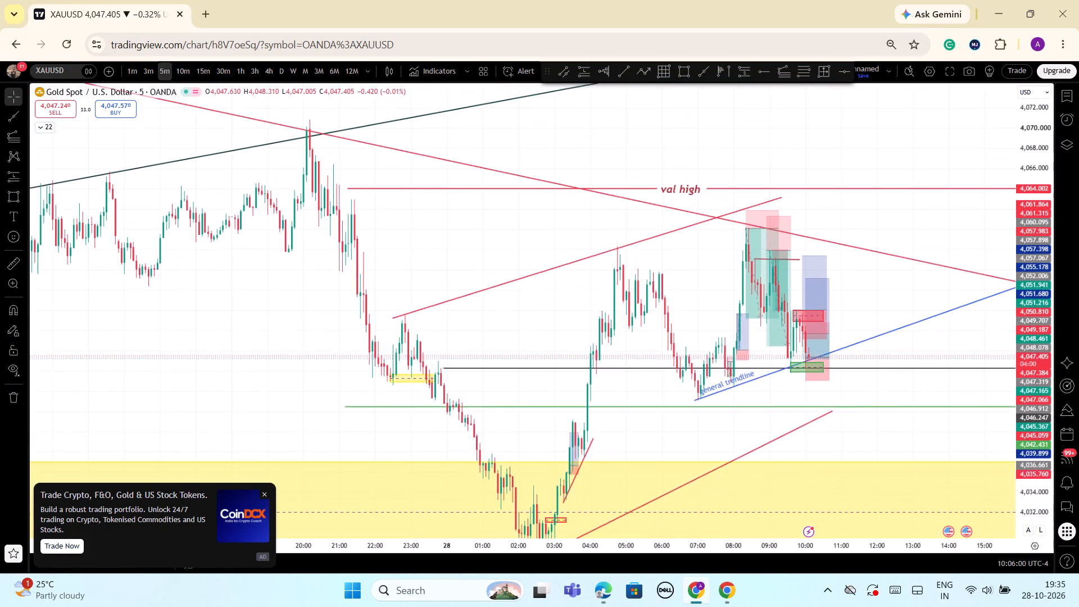
scroll(882, 407, "up", 4)
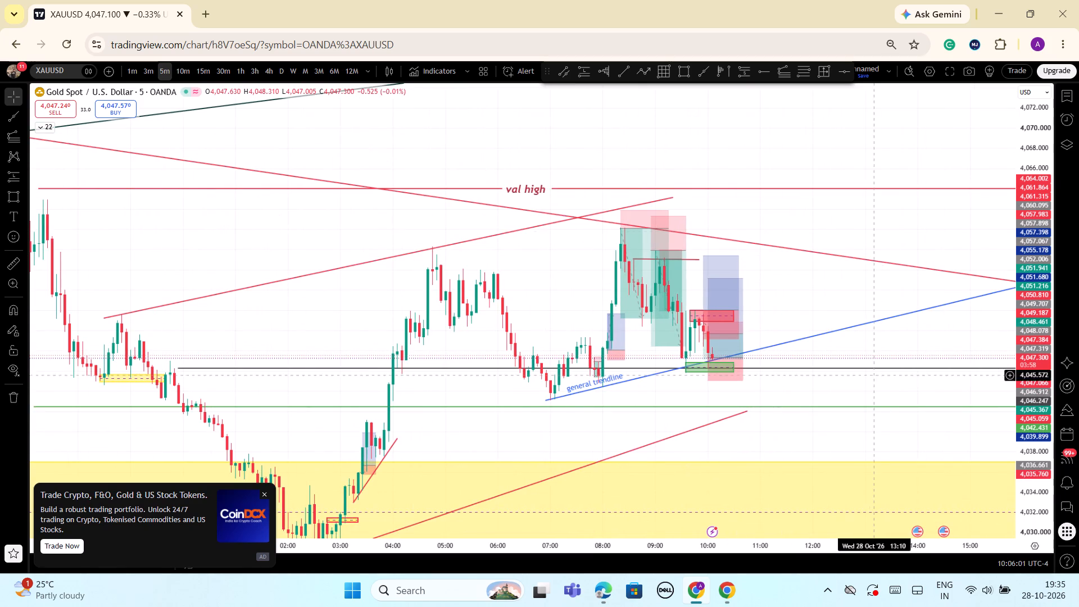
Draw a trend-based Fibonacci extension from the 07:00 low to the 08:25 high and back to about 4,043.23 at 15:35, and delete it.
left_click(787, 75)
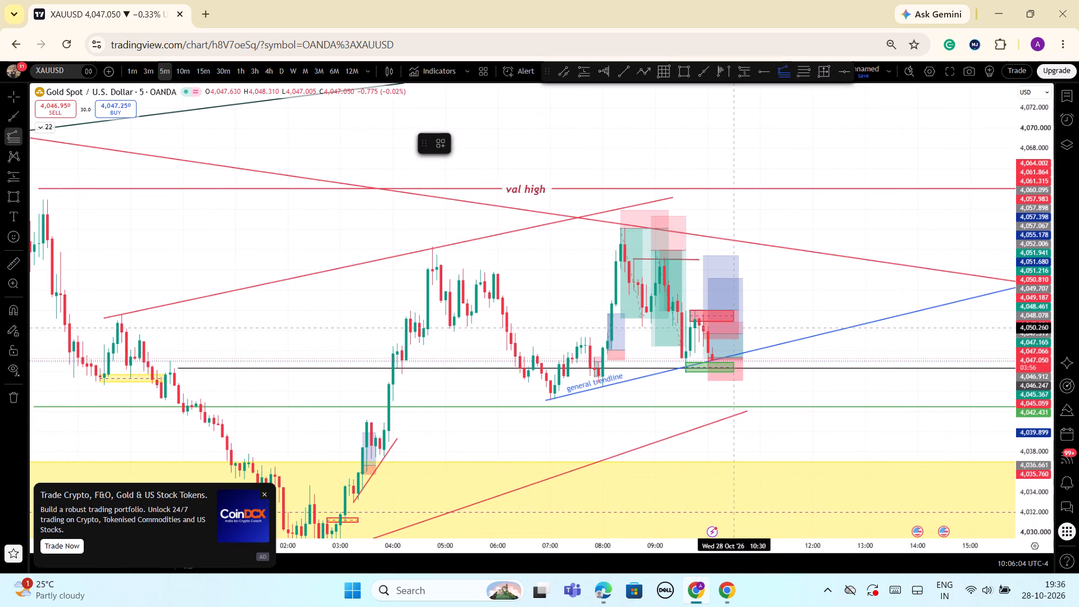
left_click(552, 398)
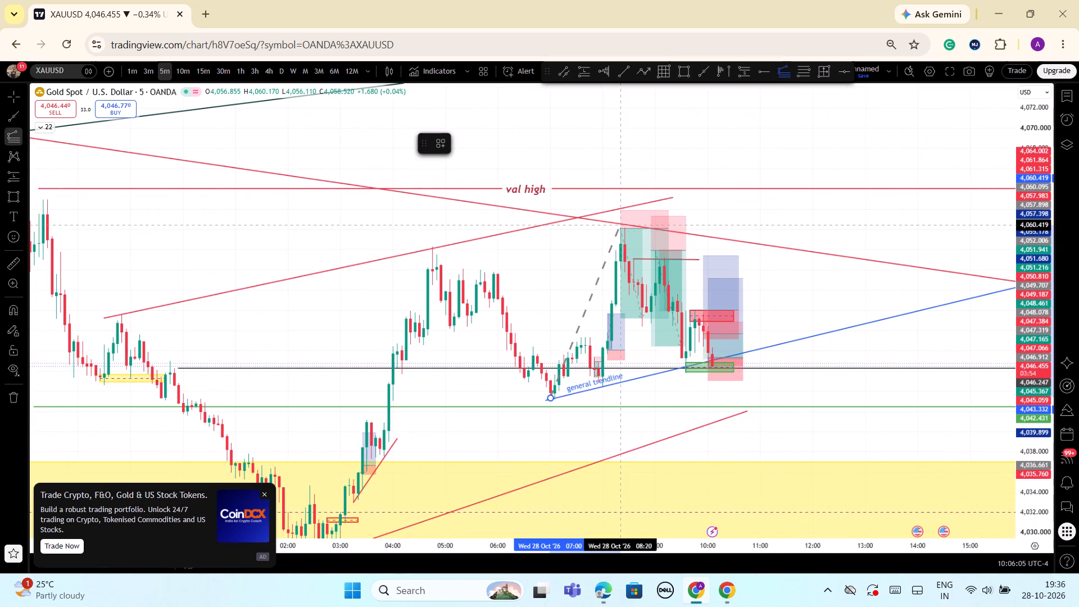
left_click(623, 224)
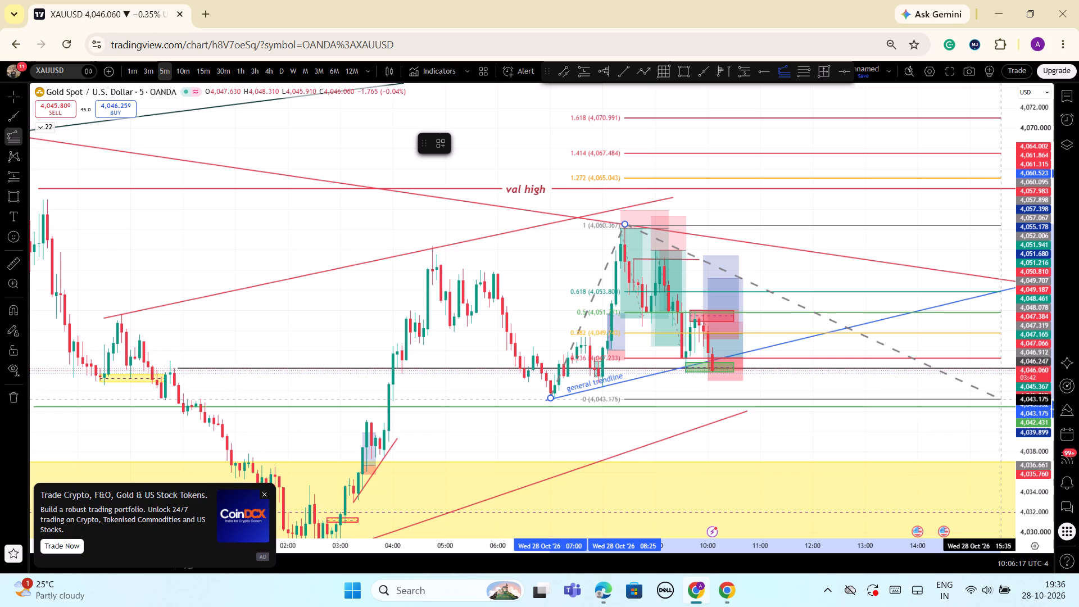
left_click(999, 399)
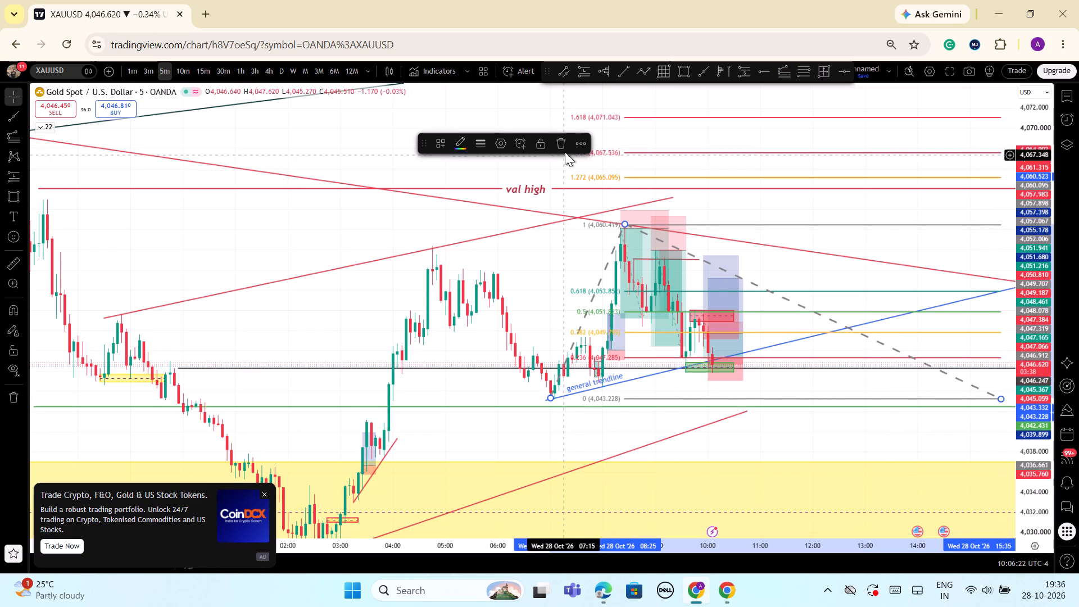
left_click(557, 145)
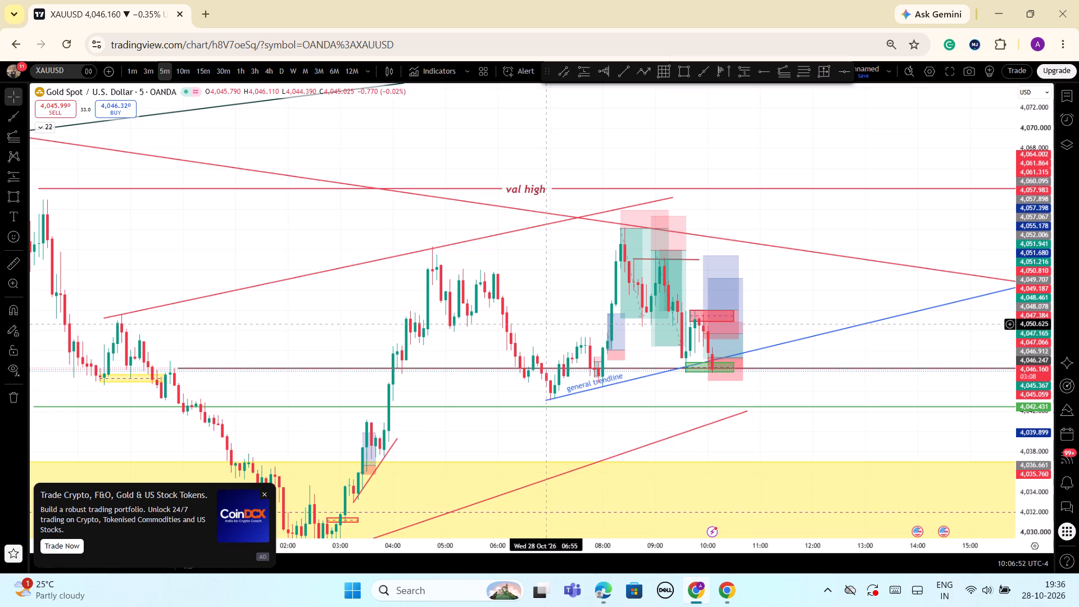
Examine the latest five-minute candles where the general trendline meets the green demand zone and the planned trades.
scroll(816, 336, "up", 2)
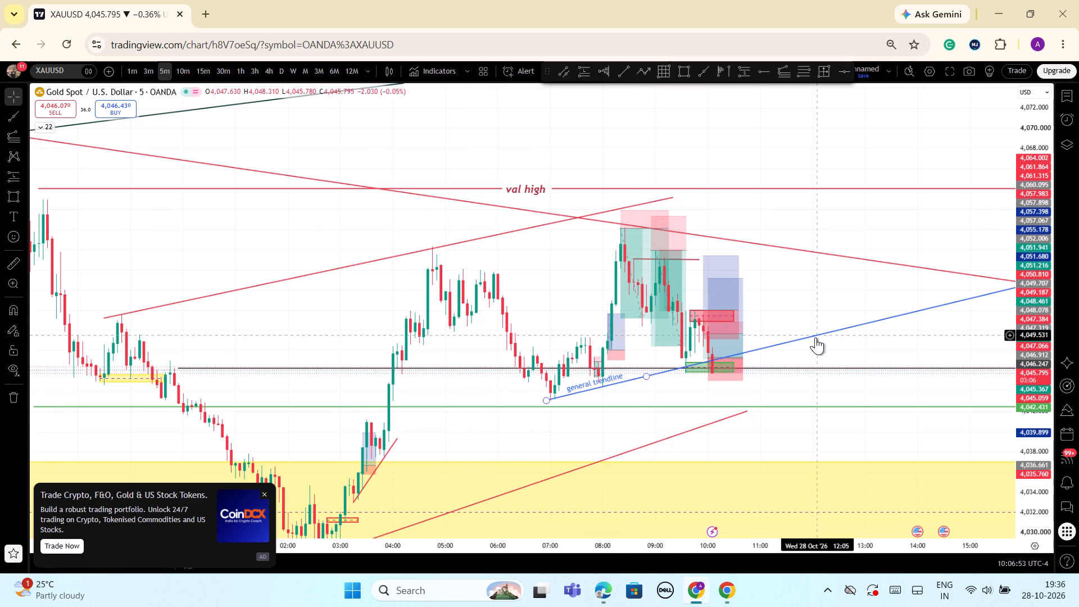
scroll(782, 329, "up", 2)
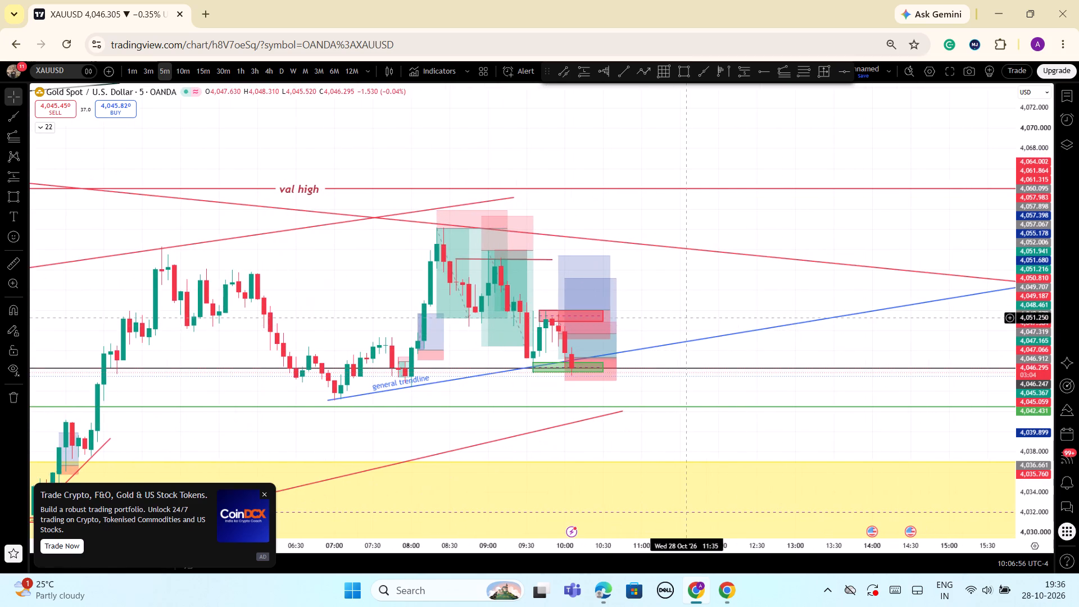
left_click_drag(658, 310, 708, 288)
left_click_drag(1018, 477, 1016, 413)
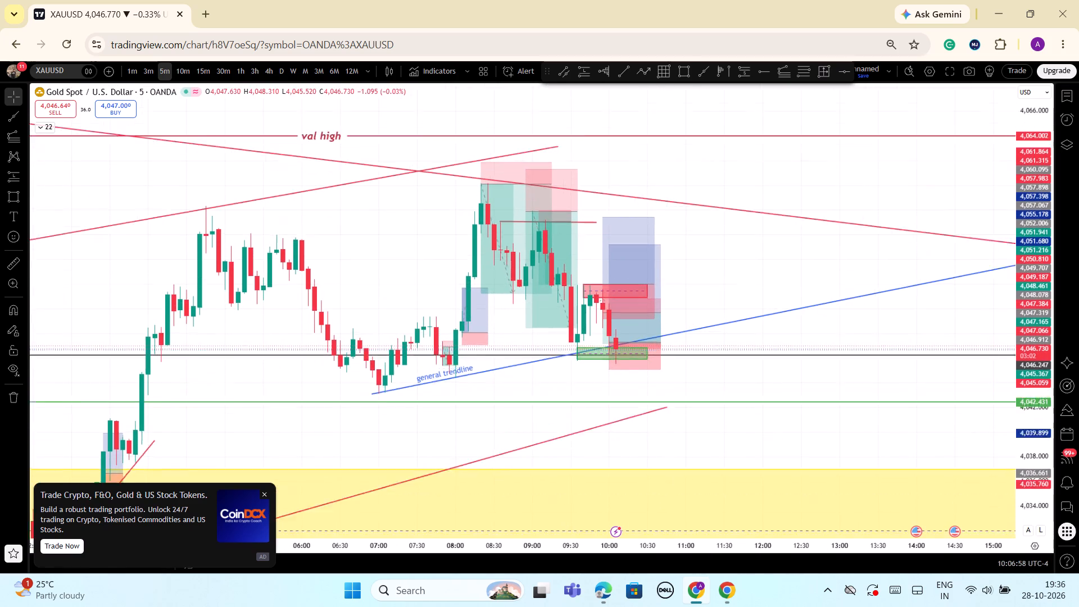
left_click_drag(1016, 413, 1005, 368)
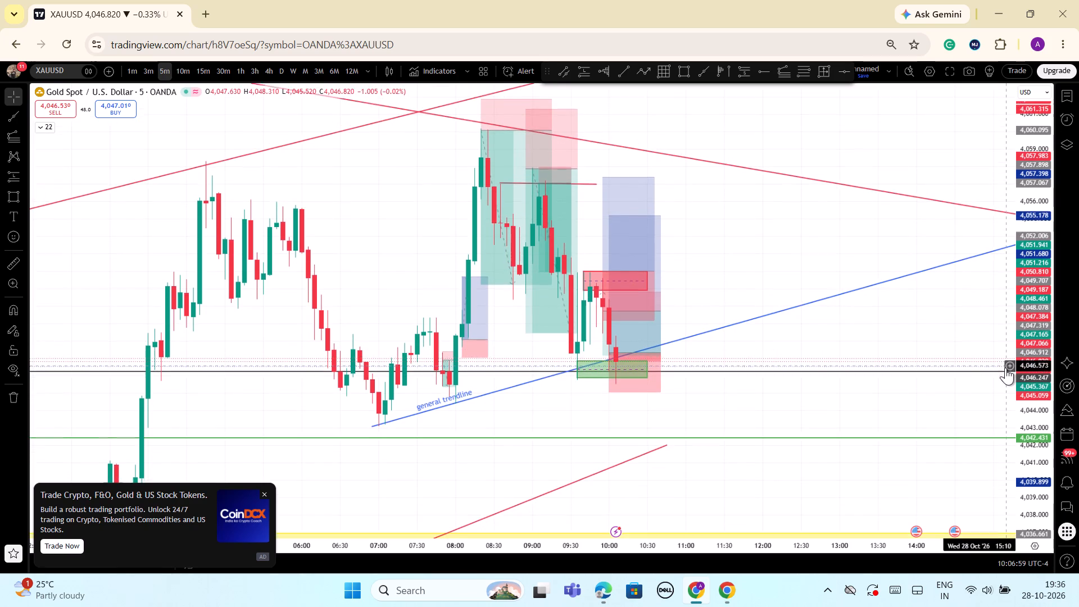
left_click_drag(1005, 368, 1008, 388)
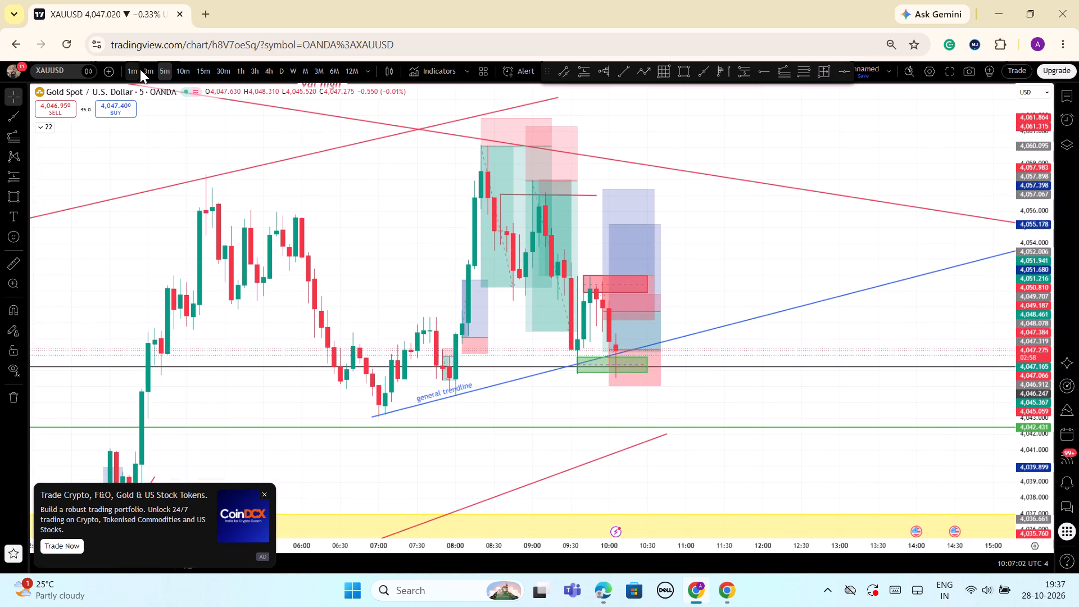
Switch to the one-minute chart and examine price around the green demand zone, general trendline and planned long and short positions.
left_click(133, 69)
scroll(764, 203, "down", 1)
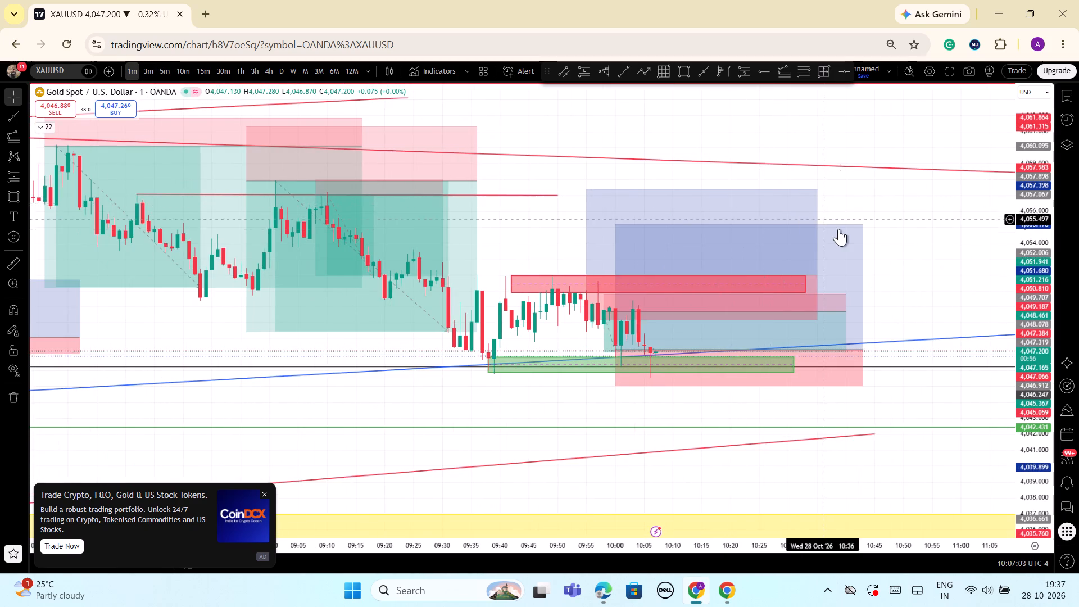
scroll(841, 230, "down", 3)
left_click_drag(1041, 466, 988, 316)
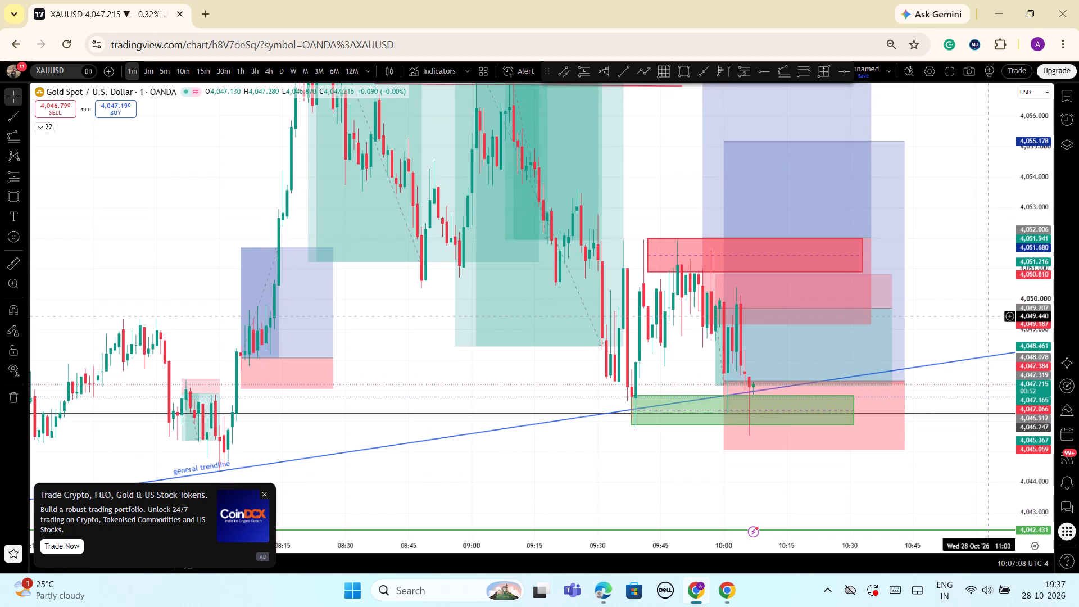
left_click_drag(988, 316, 1009, 432)
scroll(894, 390, "up", 1)
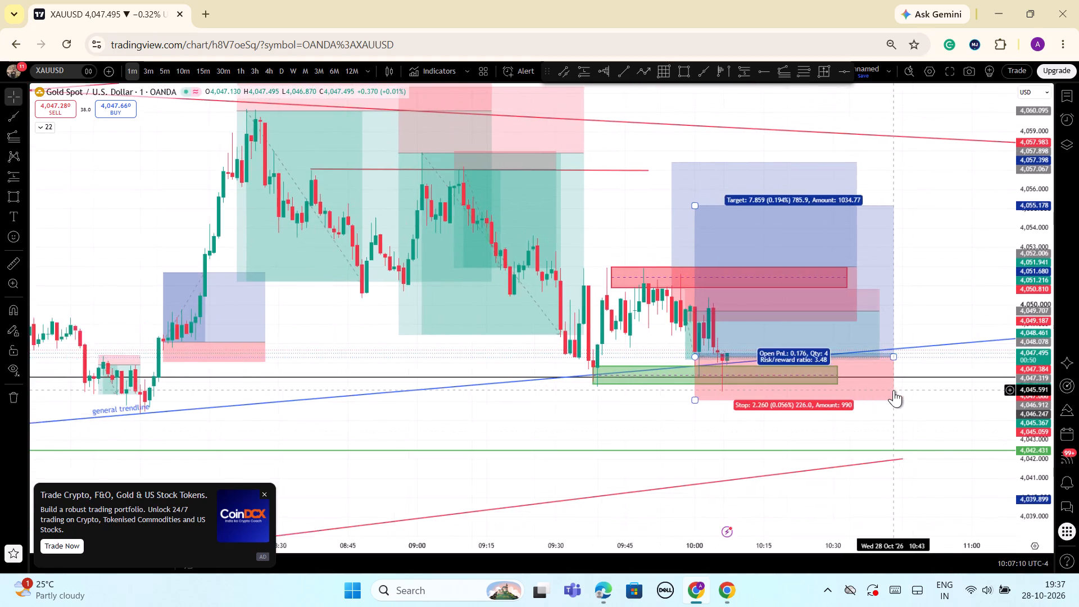
scroll(894, 390, "up", 2)
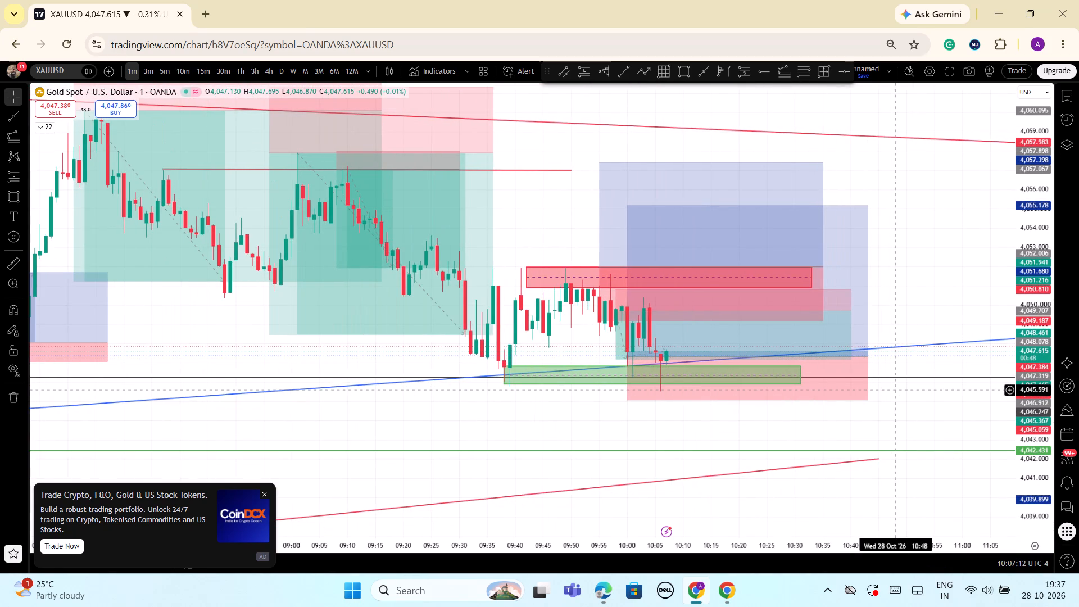
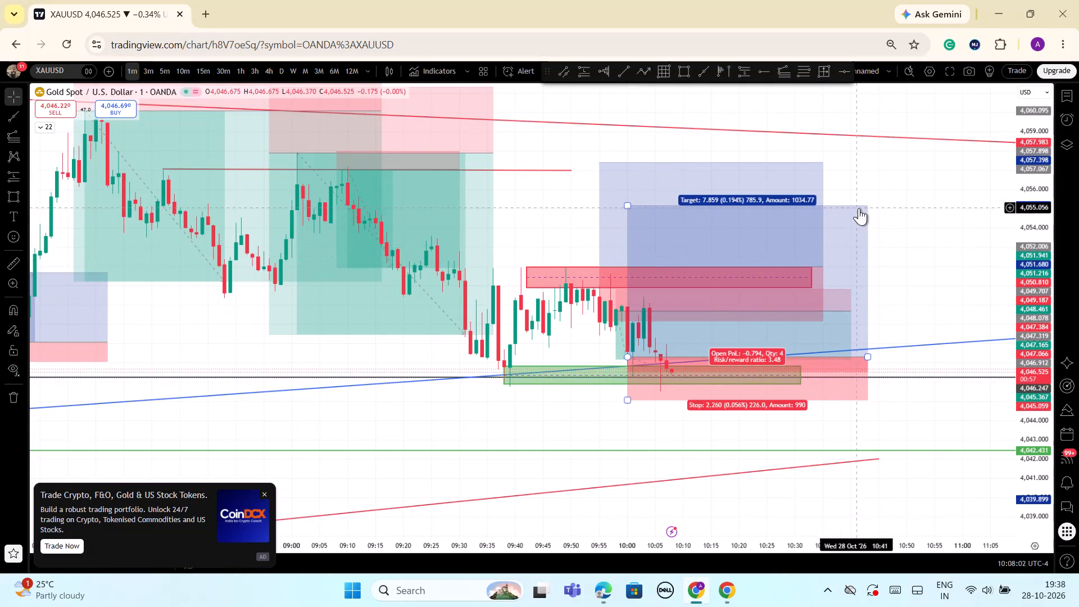
Delete the planned long position starting at 10:00 that has the 3.48 risk/reward ratio.
left_click(859, 208)
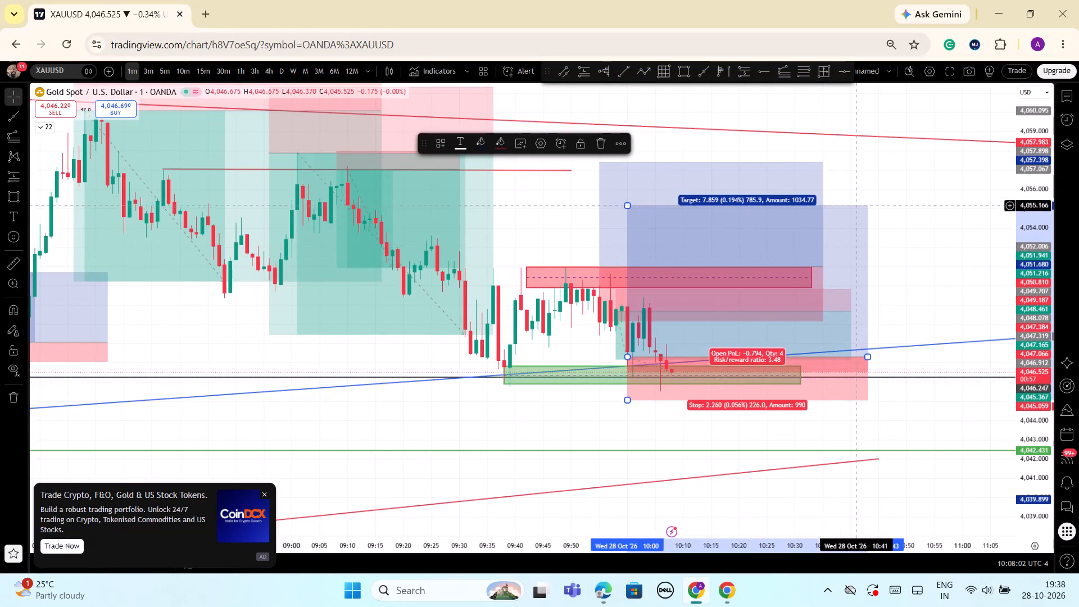
left_click(596, 140)
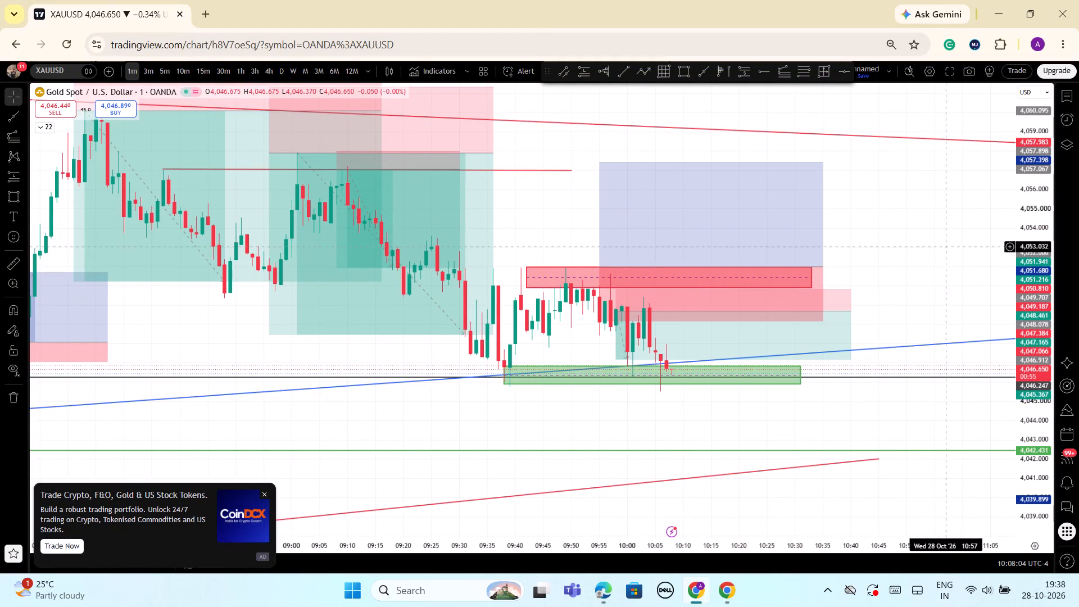
Examine one-minute price back past the 07:00 low against the general trendline, supply and demand zones and the remaining planned trades.
scroll(1030, 307, "down", 1)
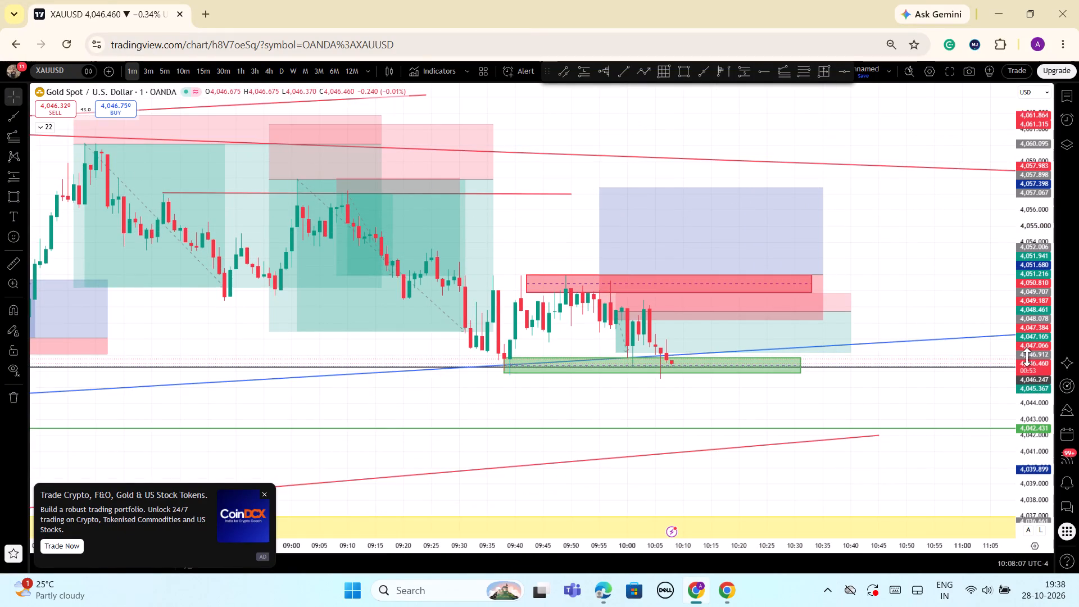
left_click_drag(1037, 465, 1003, 283)
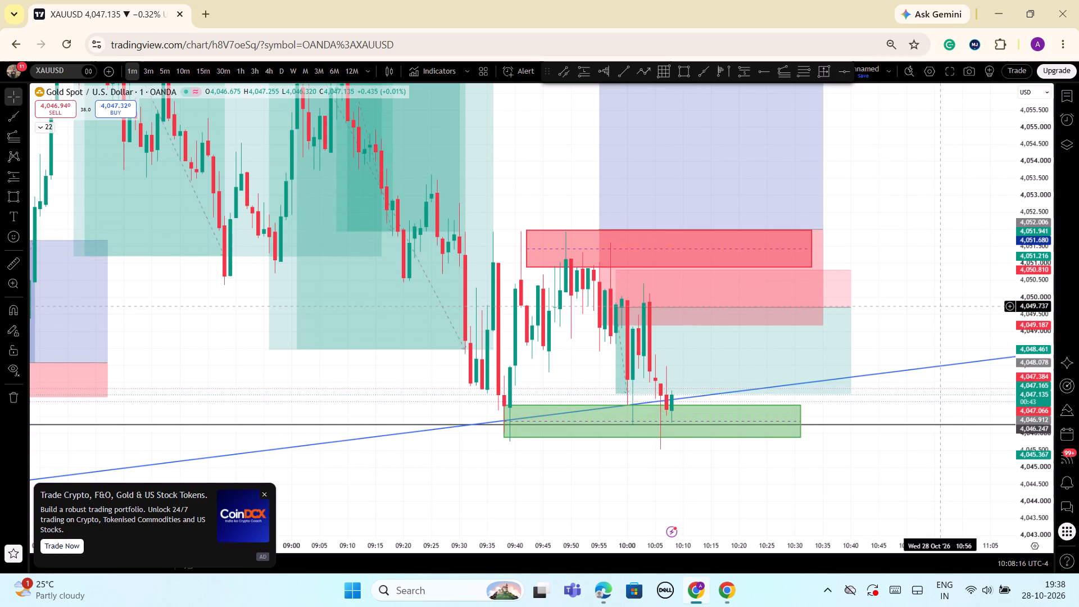
scroll(942, 306, "down", 1)
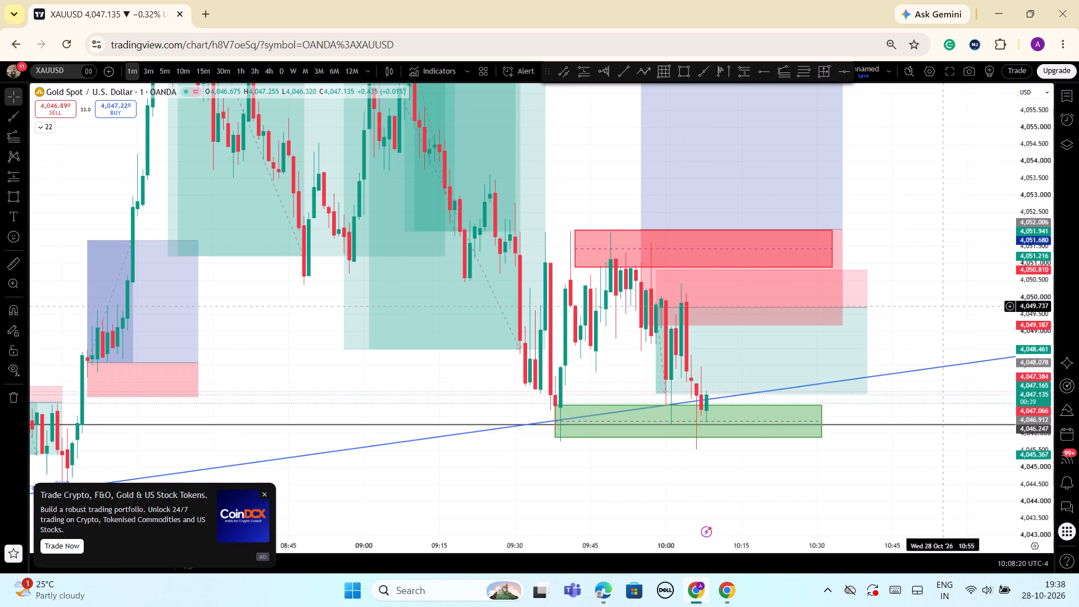
scroll(942, 306, "down", 4)
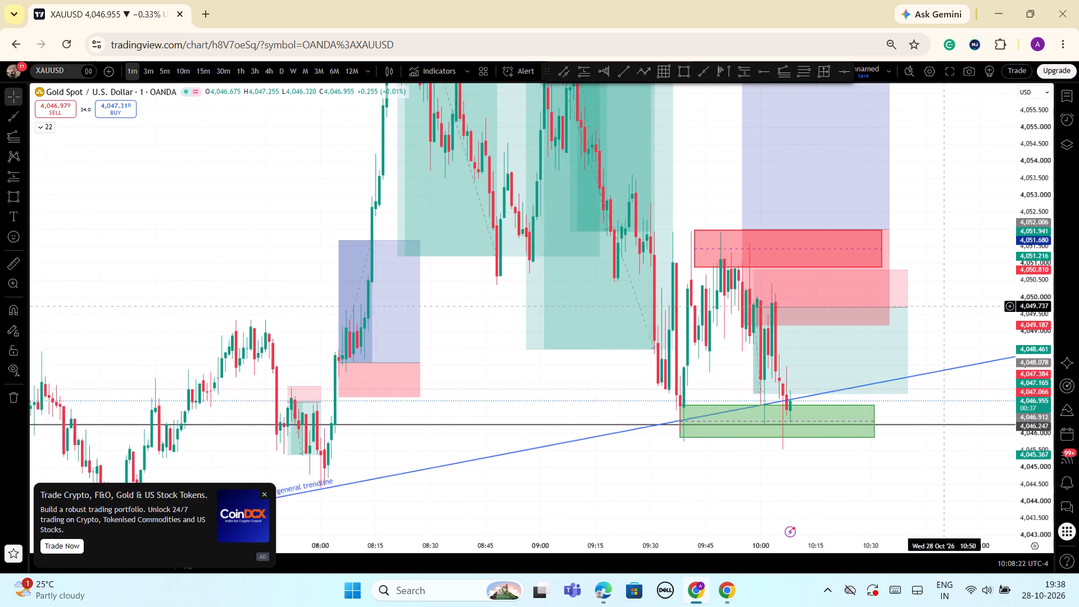
scroll(942, 306, "down", 1)
left_click_drag(1012, 255, 1047, 351)
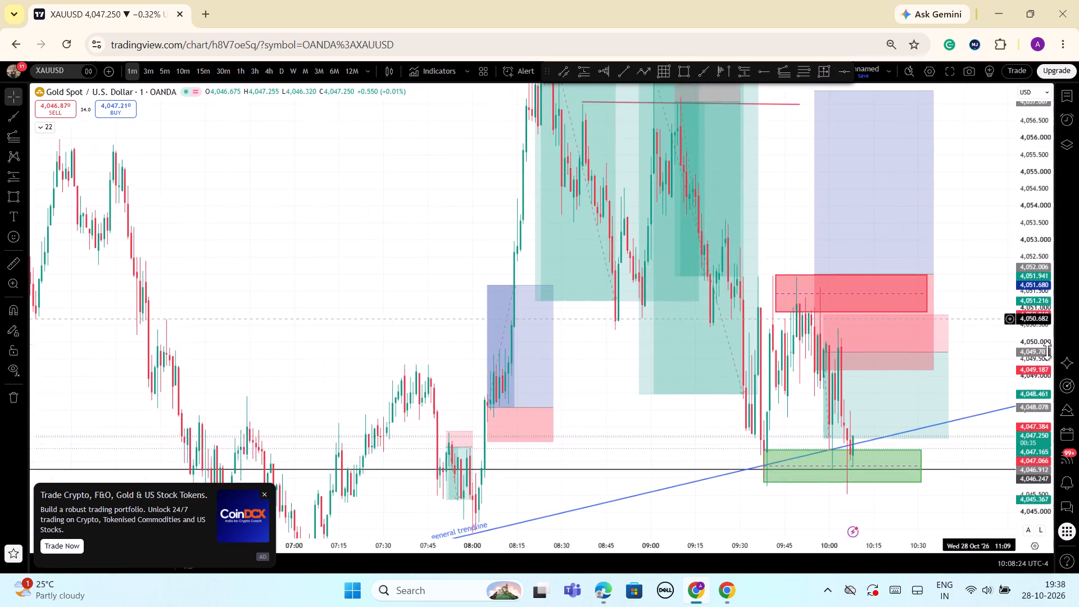
left_click_drag(1047, 351, 1047, 370)
left_click_drag(397, 314, 380, 93)
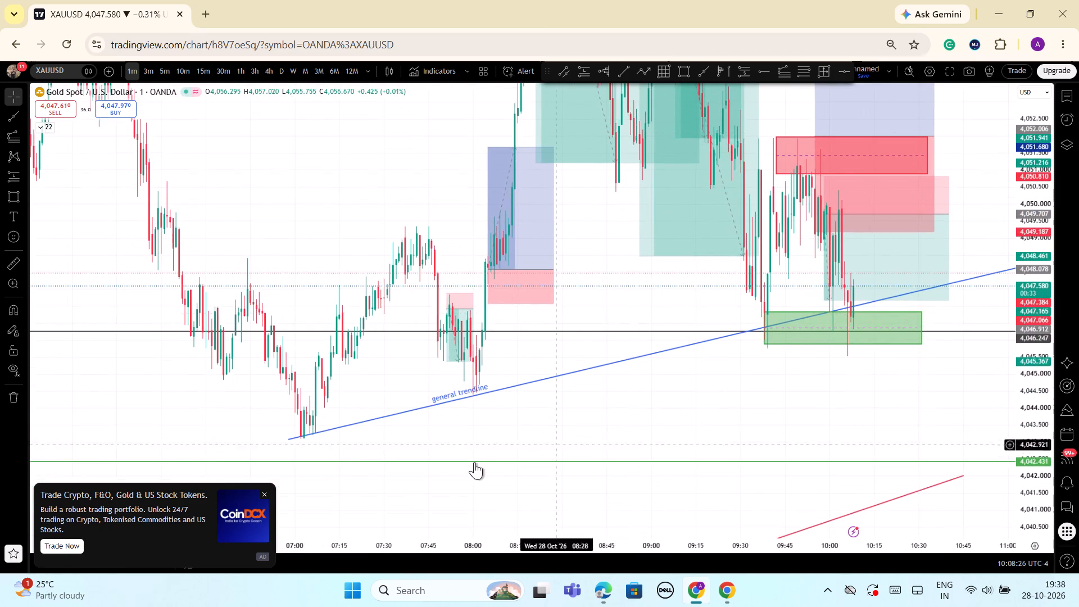
scroll(518, 452, "down", 2)
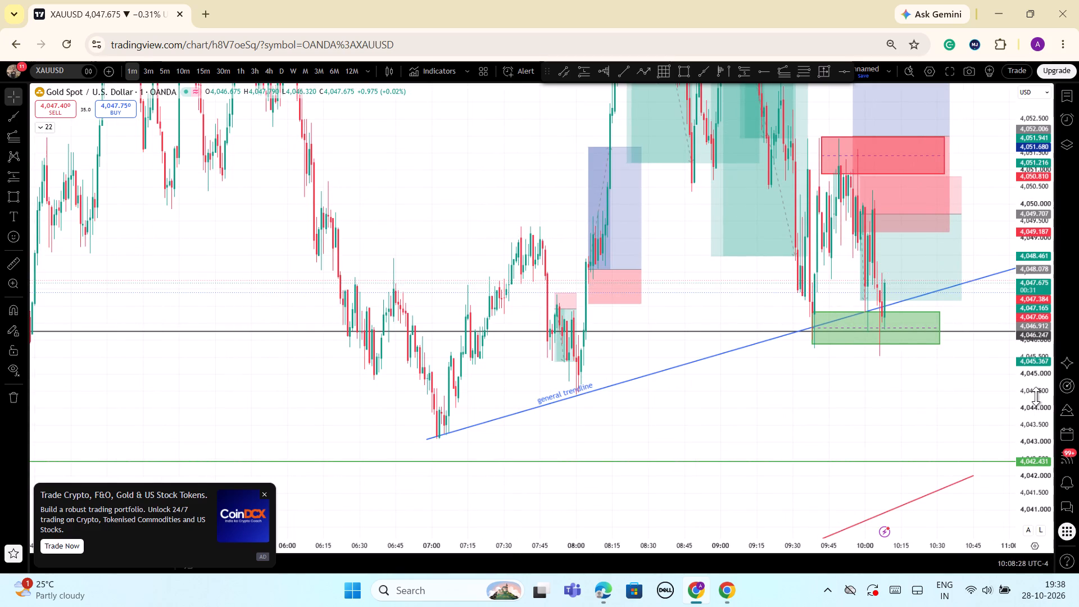
left_click_drag(1033, 388, 1032, 508)
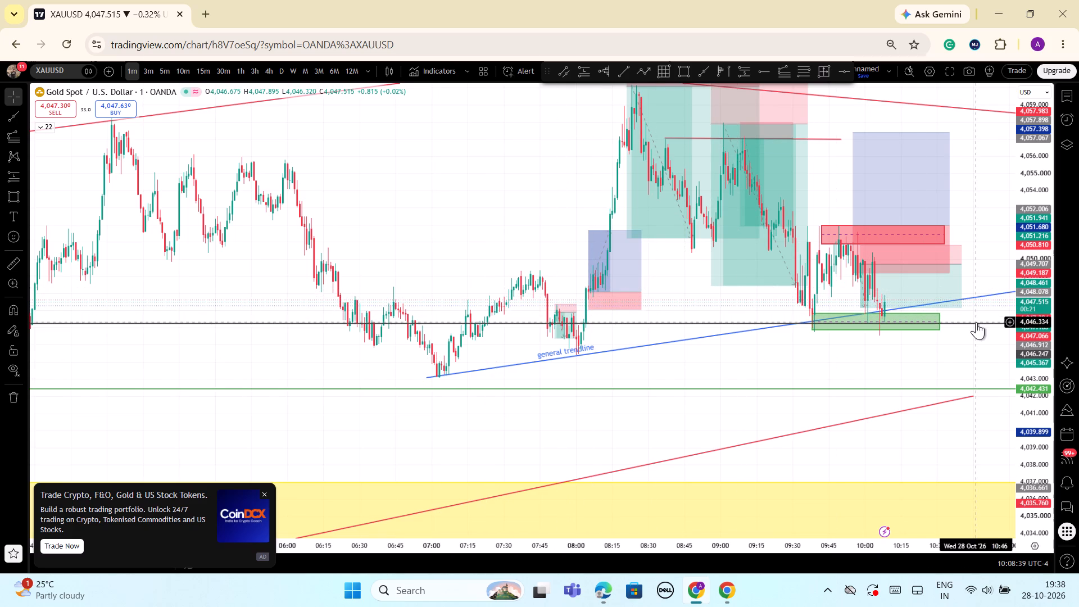
left_click_drag(723, 356, 741, 402)
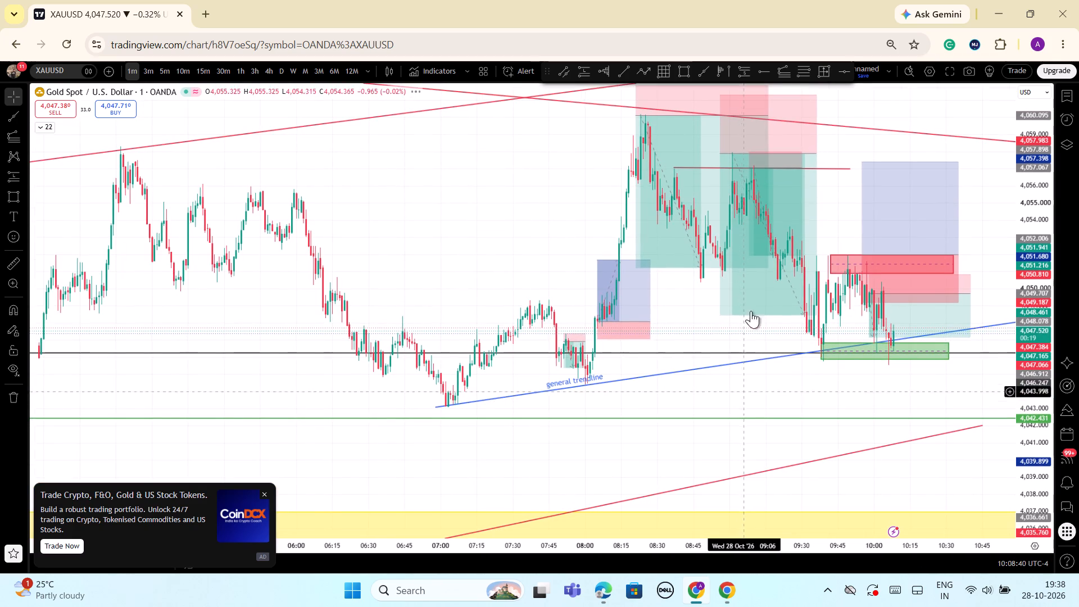
Draw a trend-based Fibonacci extension from the 07:02 low to the 08:23 high and back to about 4,043.14 at 10:58.
left_click(790, 75)
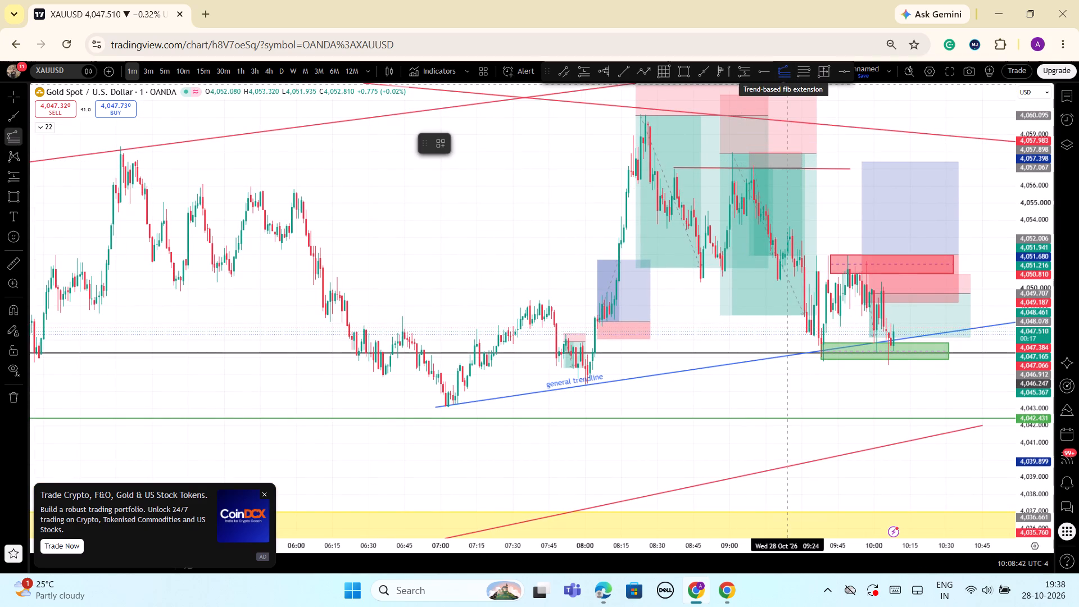
left_click(446, 406)
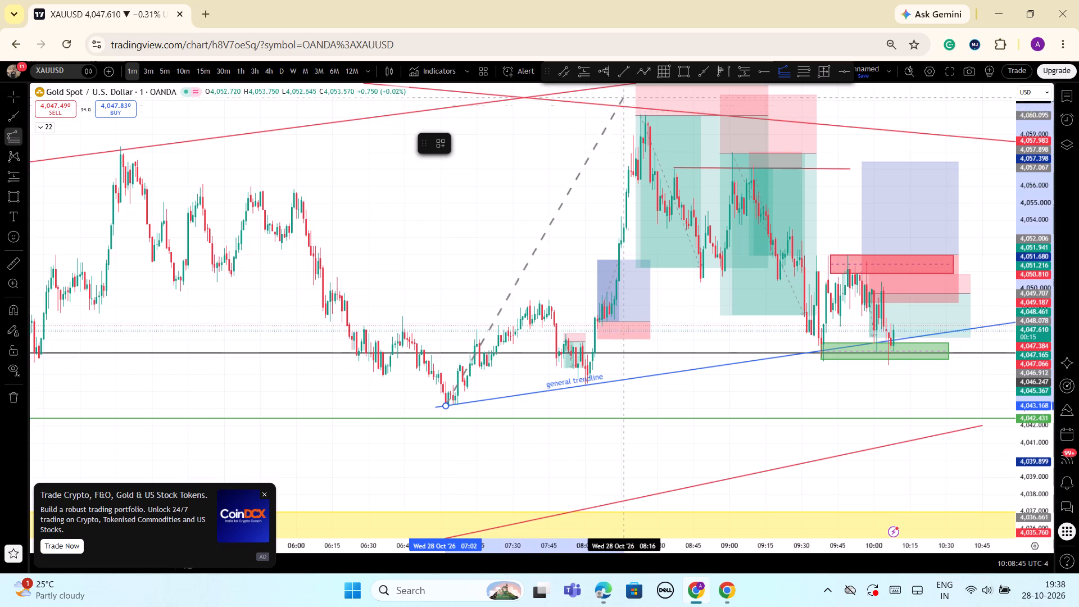
left_click(641, 114)
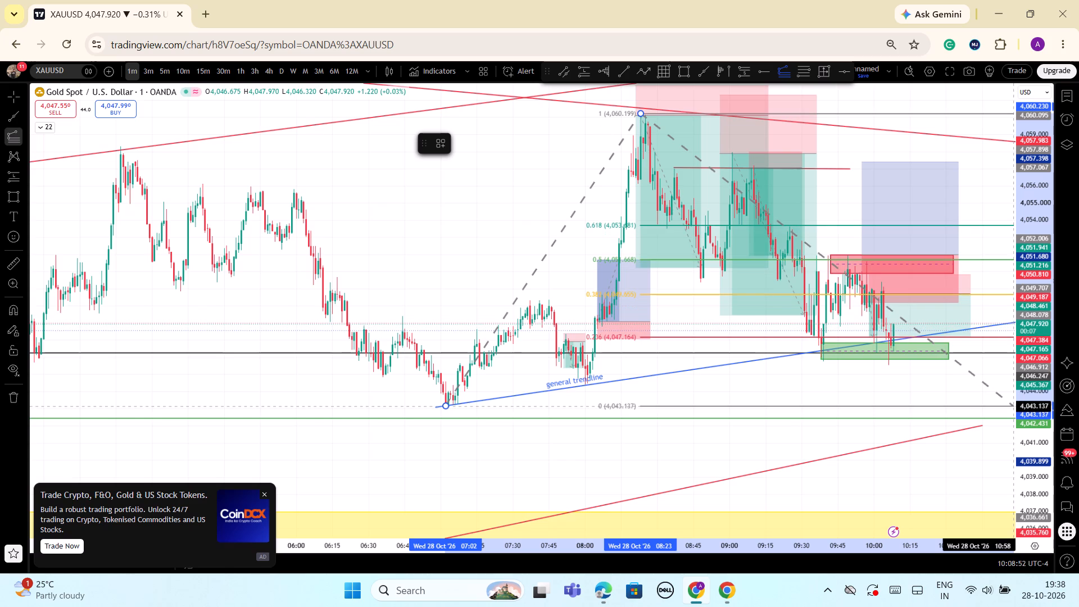
left_click(1014, 406)
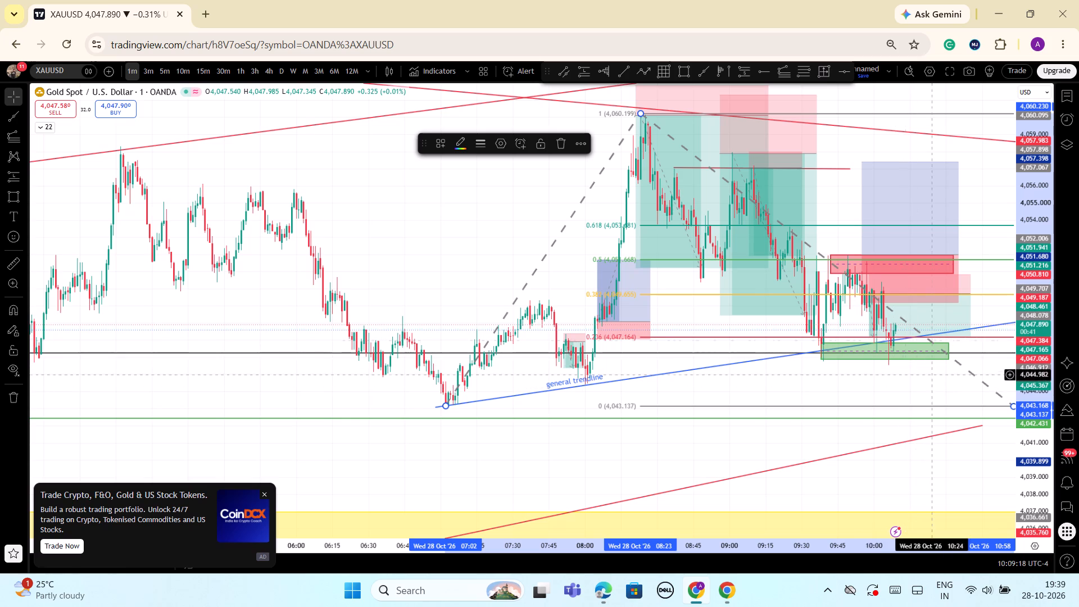
Examine the latest candles against the Fibonacci extension levels, general trendline and green demand zone at several price and time scales.
left_click_drag(1028, 479, 1018, 384)
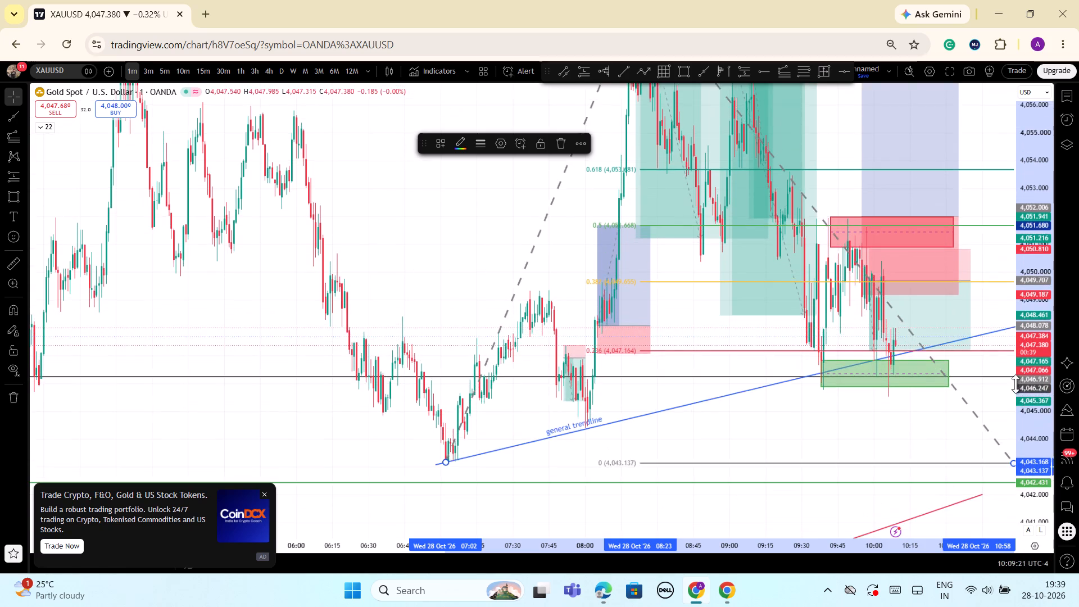
scroll(1015, 384, "up", 3)
scroll(1015, 384, "down", 5)
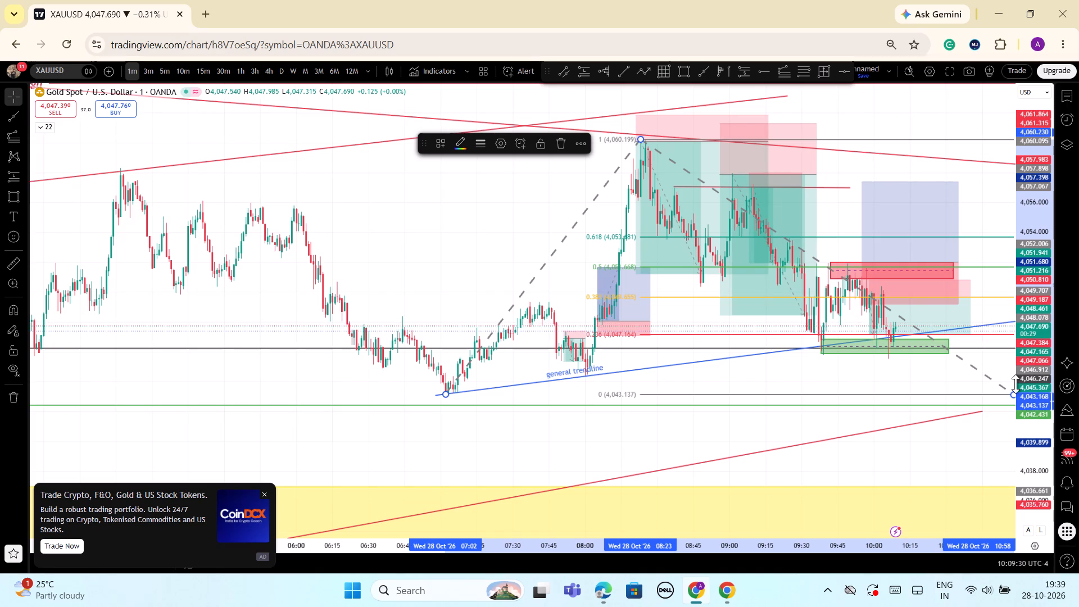
scroll(1015, 384, "up", 3)
scroll(1015, 384, "down", 3)
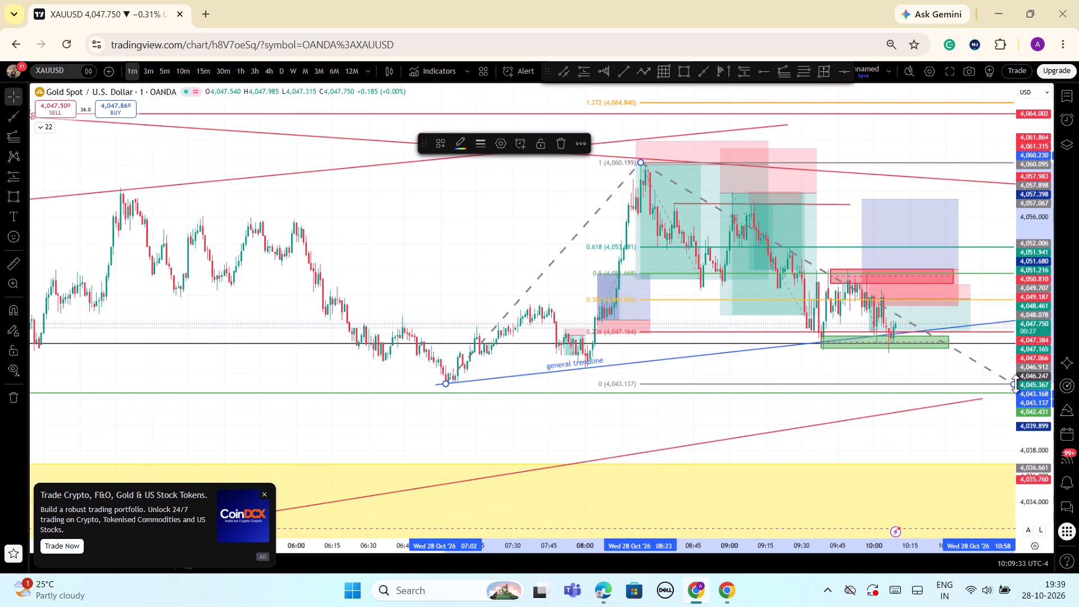
left_click_drag(930, 365, 874, 370)
scroll(874, 370, "up", 2)
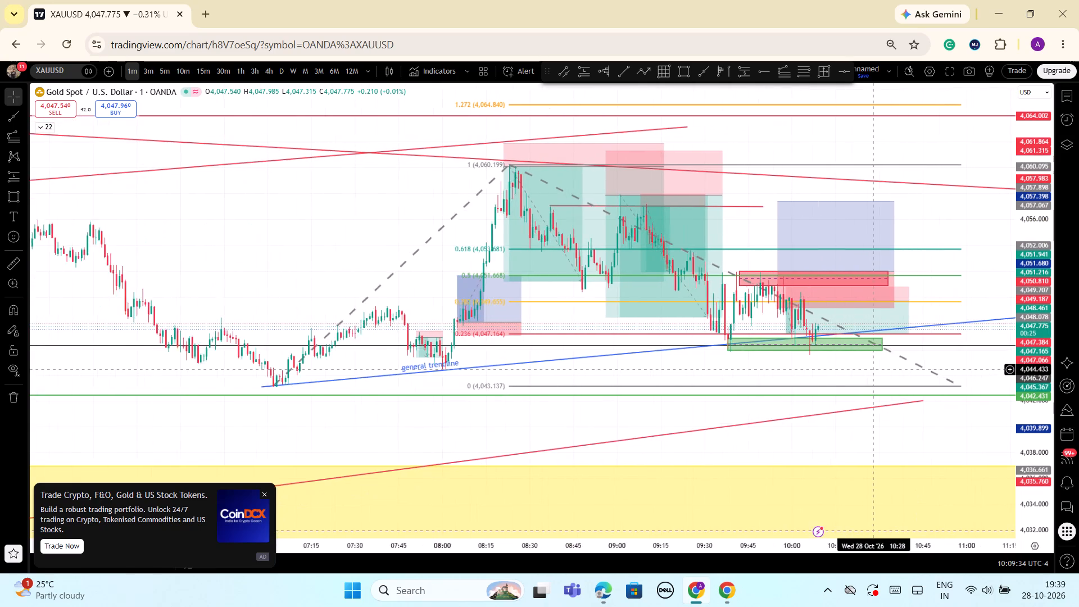
scroll(874, 370, "up", 4)
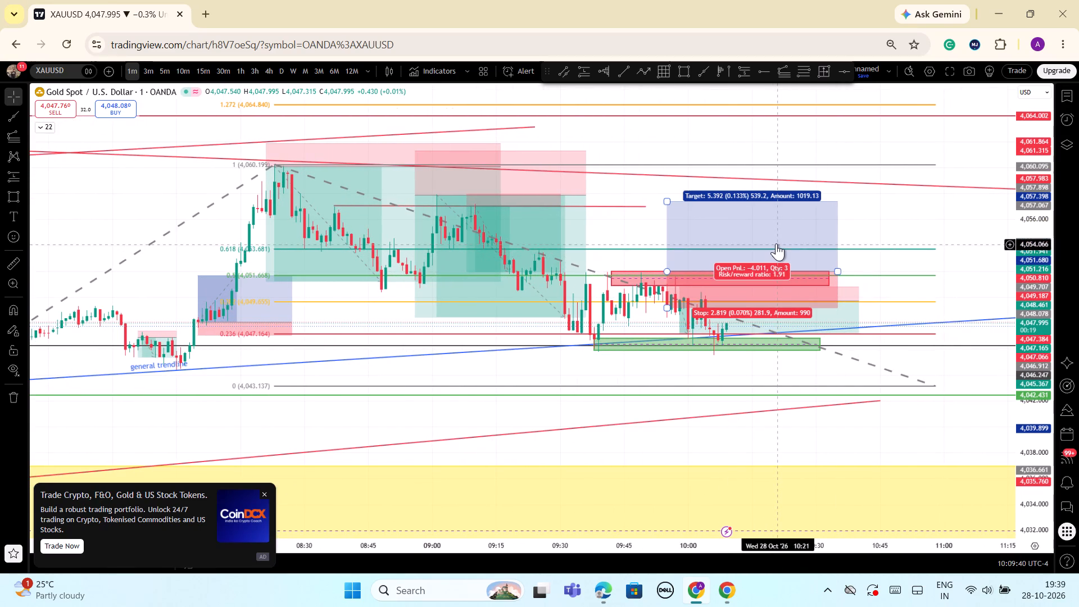
left_click_drag(1040, 448, 1036, 378)
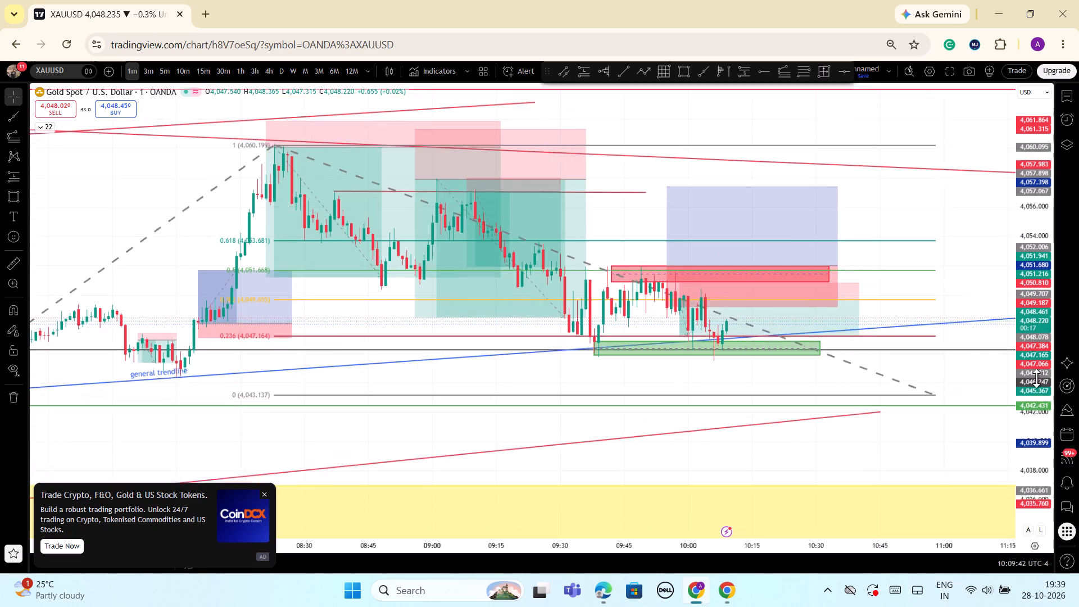
left_click_drag(1036, 378, 1027, 333)
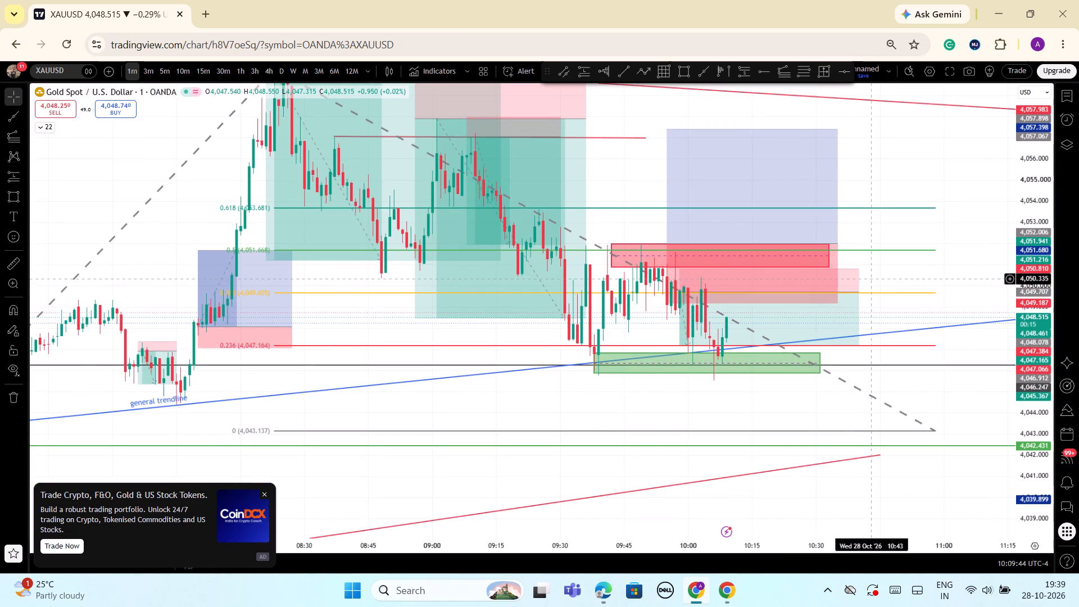
scroll(874, 279, "up", 2)
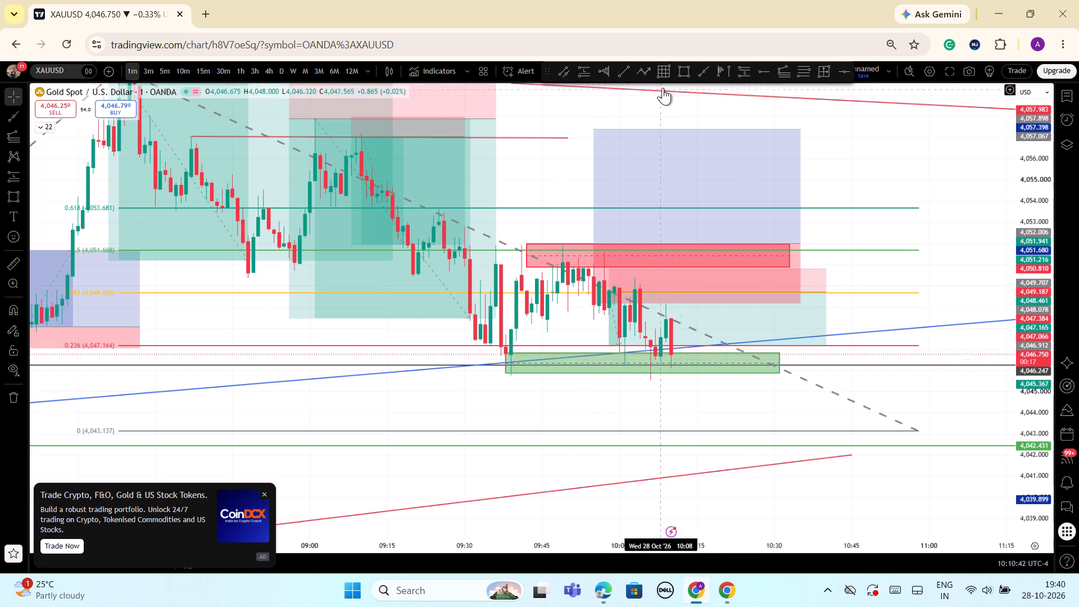
Place a horizontal ray on the 0.236 Fibonacci level at about 4,047.17, starting at 08:23.
left_click(684, 78)
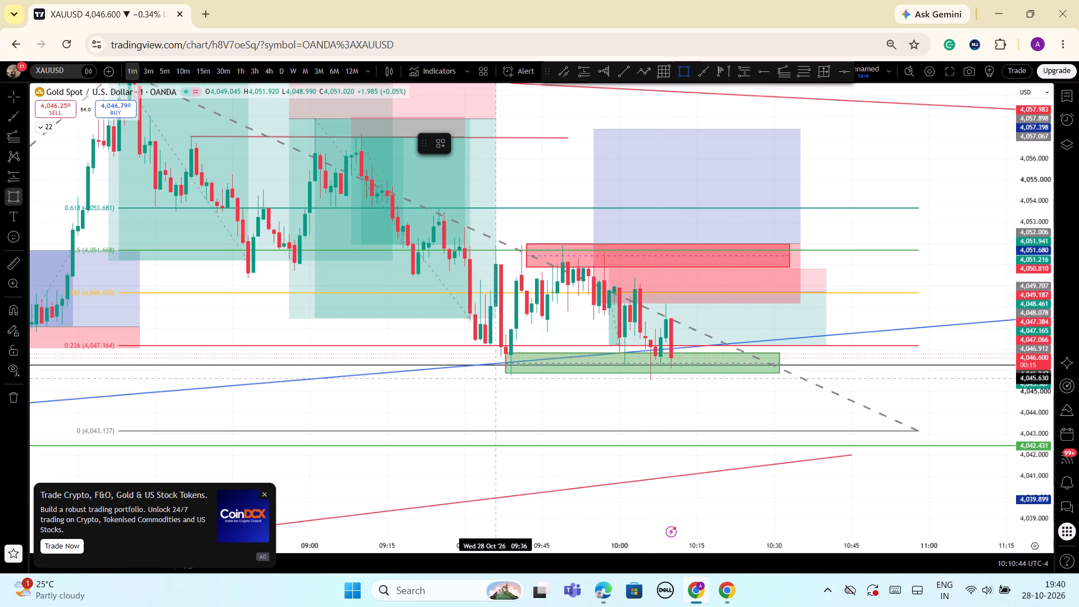
scroll(493, 379, "down", 2)
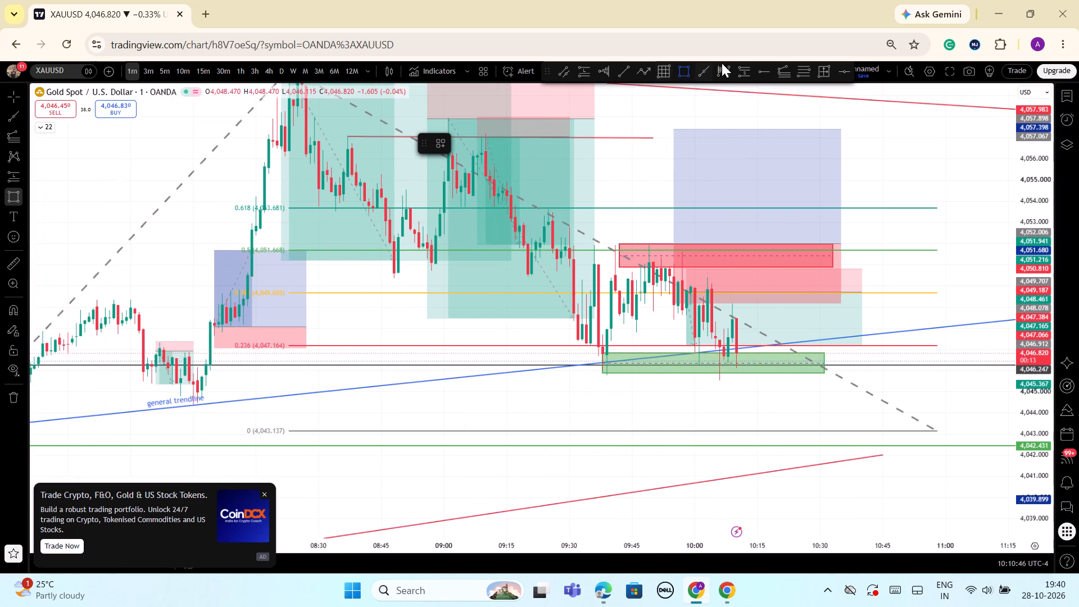
left_click(761, 71)
left_click(288, 346)
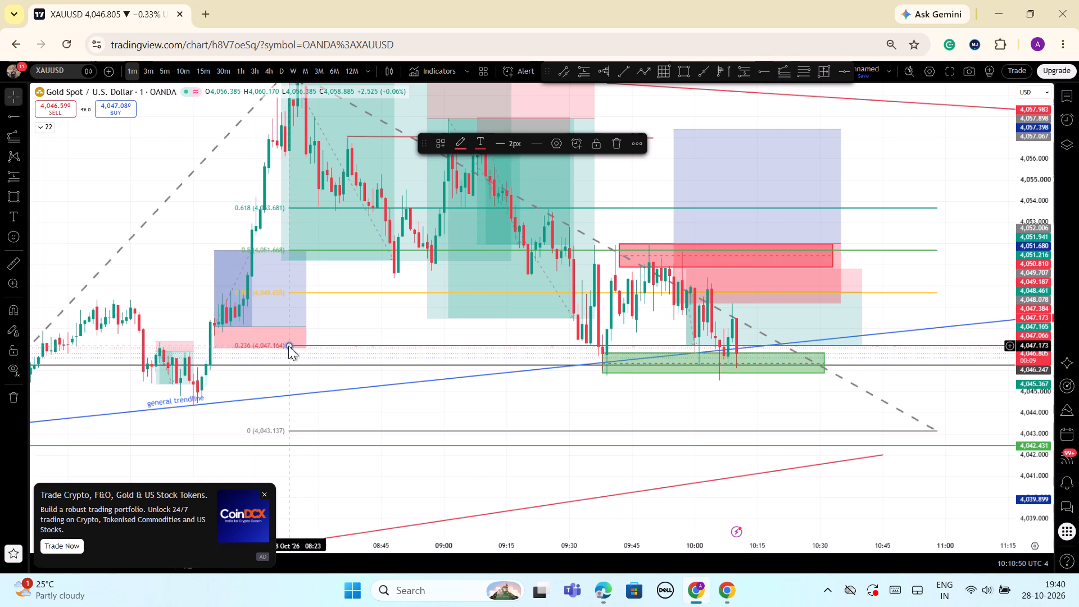
left_click(468, 328)
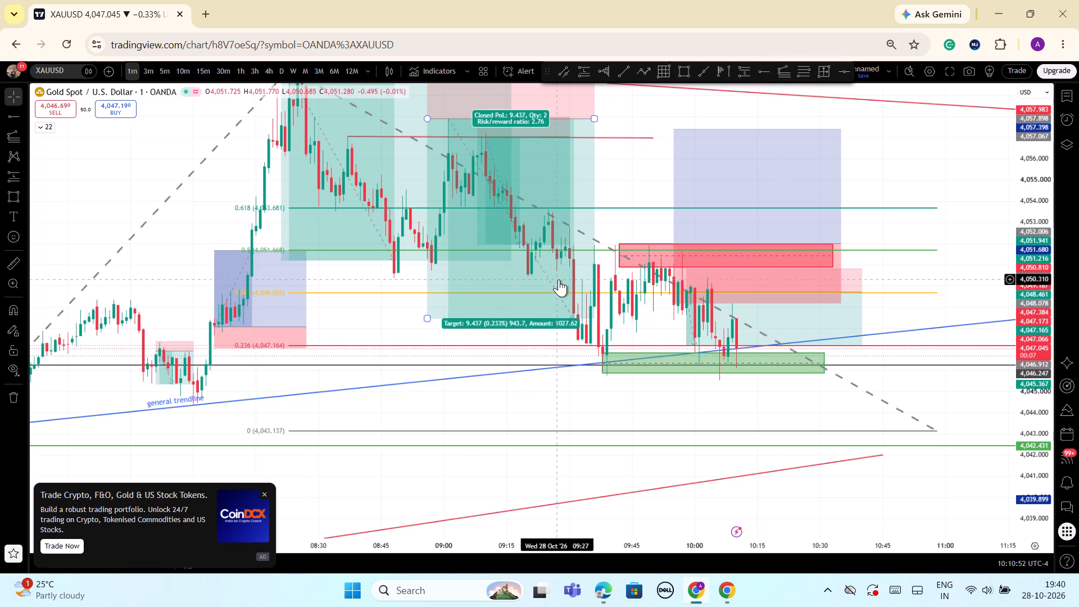
Delete the trend-based Fibonacci extension.
left_click(932, 430)
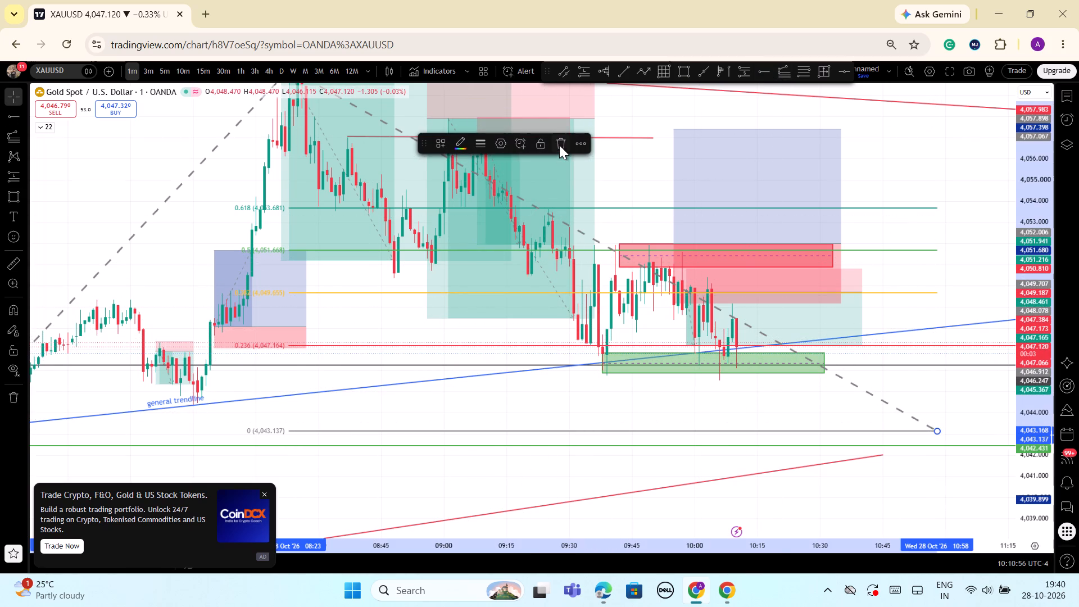
left_click(559, 144)
Format the horizontal ray at 4,047.17 with a 3px thickness and a dark green colour.
left_click(371, 346)
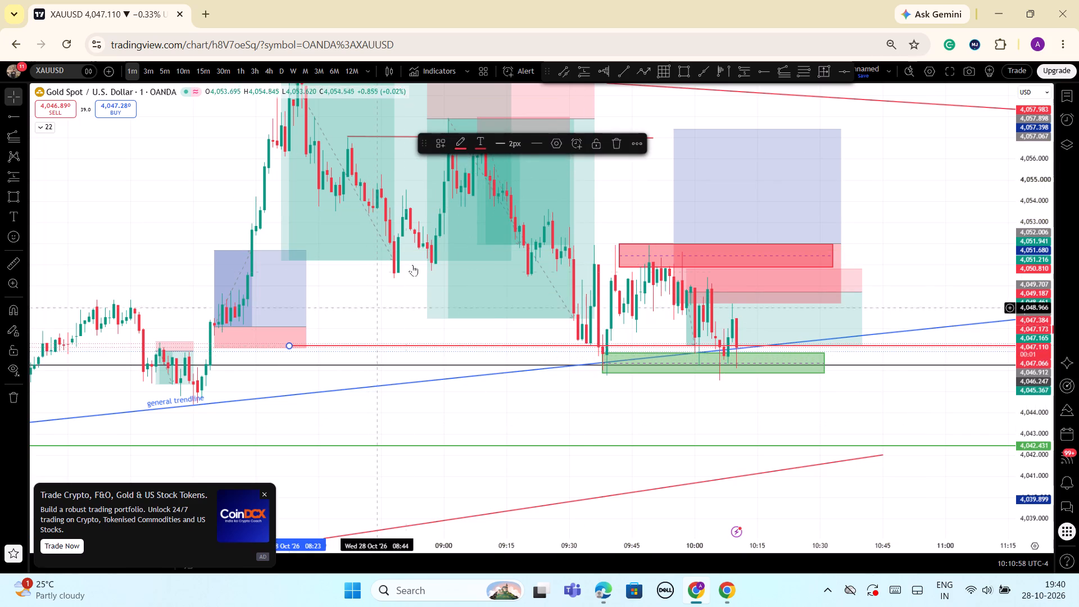
left_click(535, 143)
left_click(505, 140)
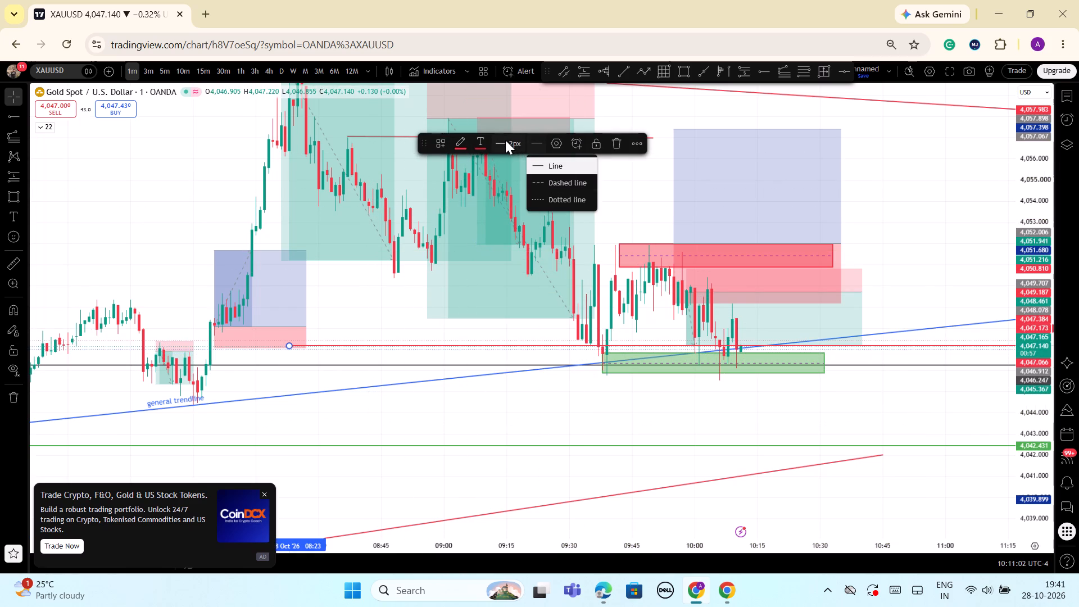
left_click(505, 202)
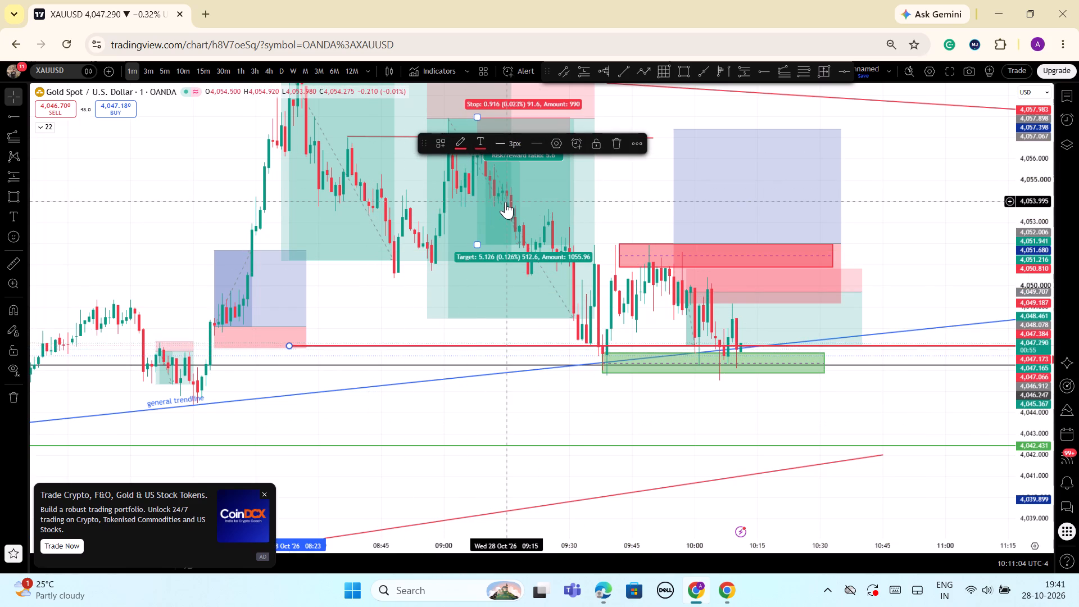
left_click(464, 147)
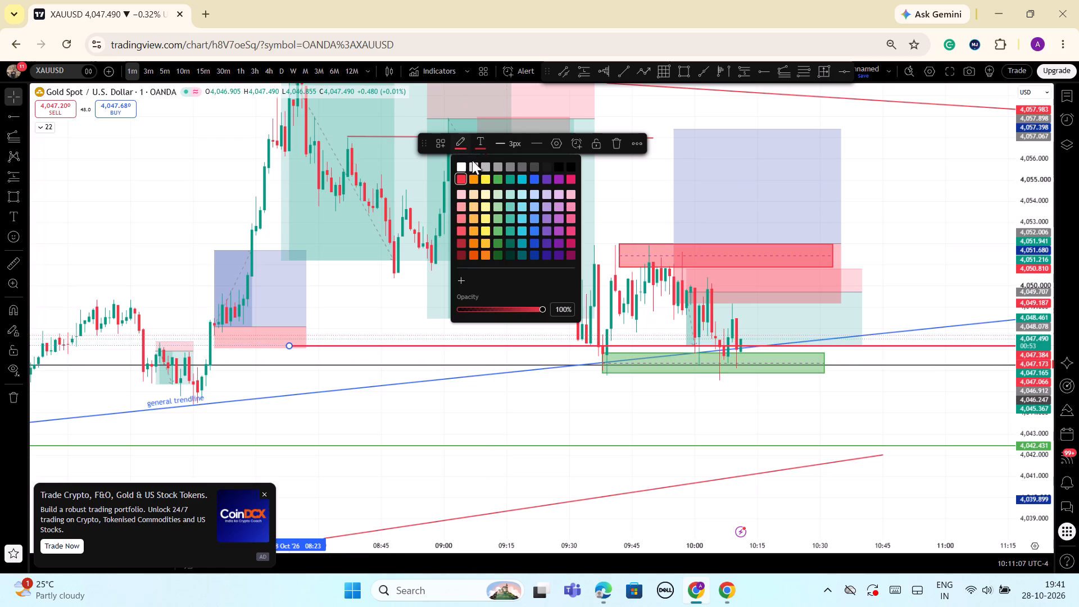
left_click(496, 244)
left_click(945, 215)
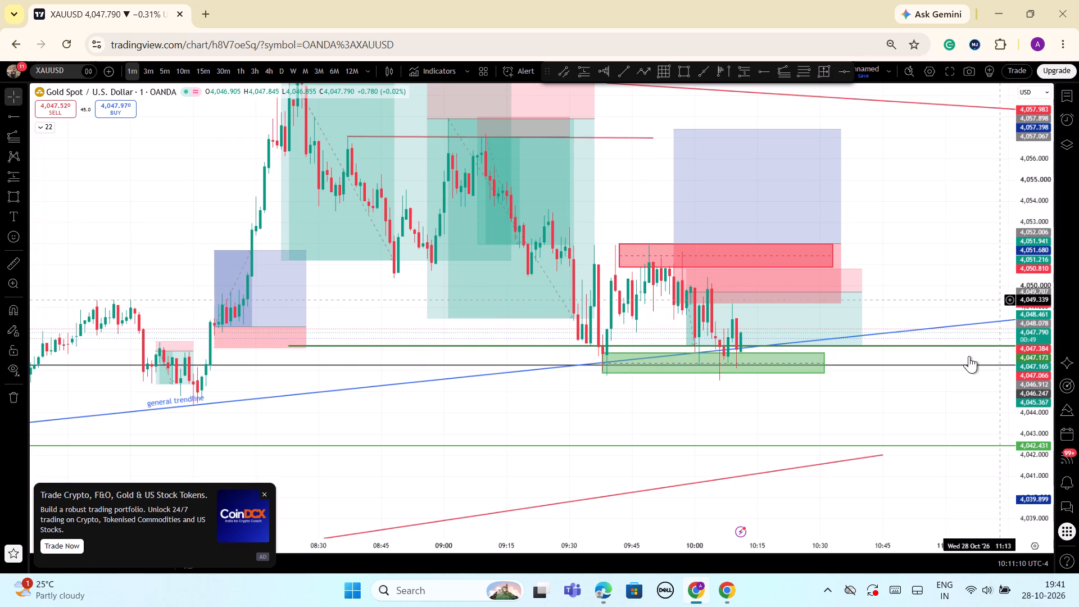
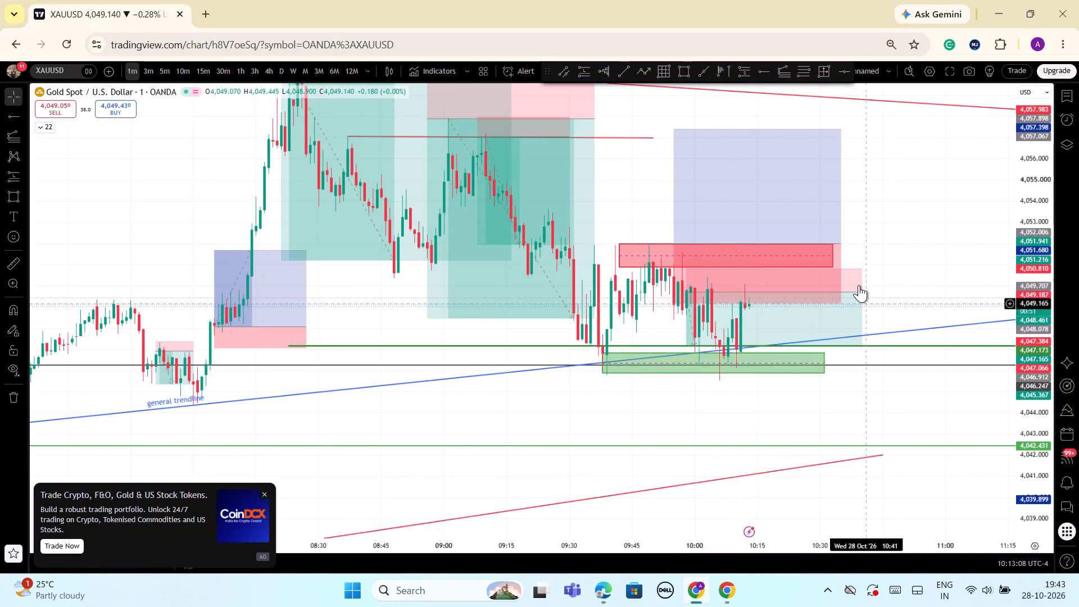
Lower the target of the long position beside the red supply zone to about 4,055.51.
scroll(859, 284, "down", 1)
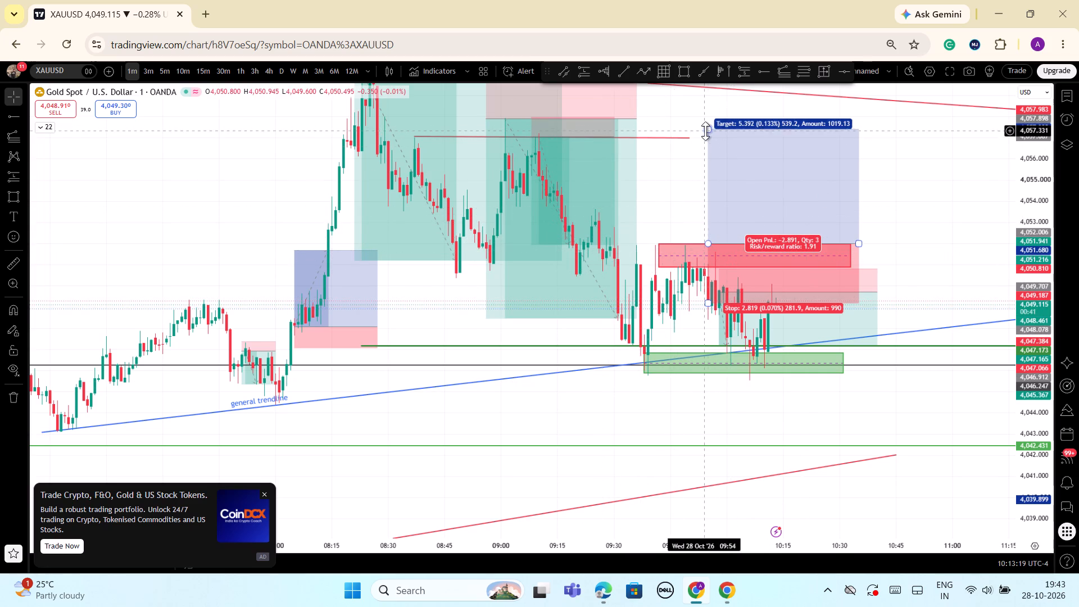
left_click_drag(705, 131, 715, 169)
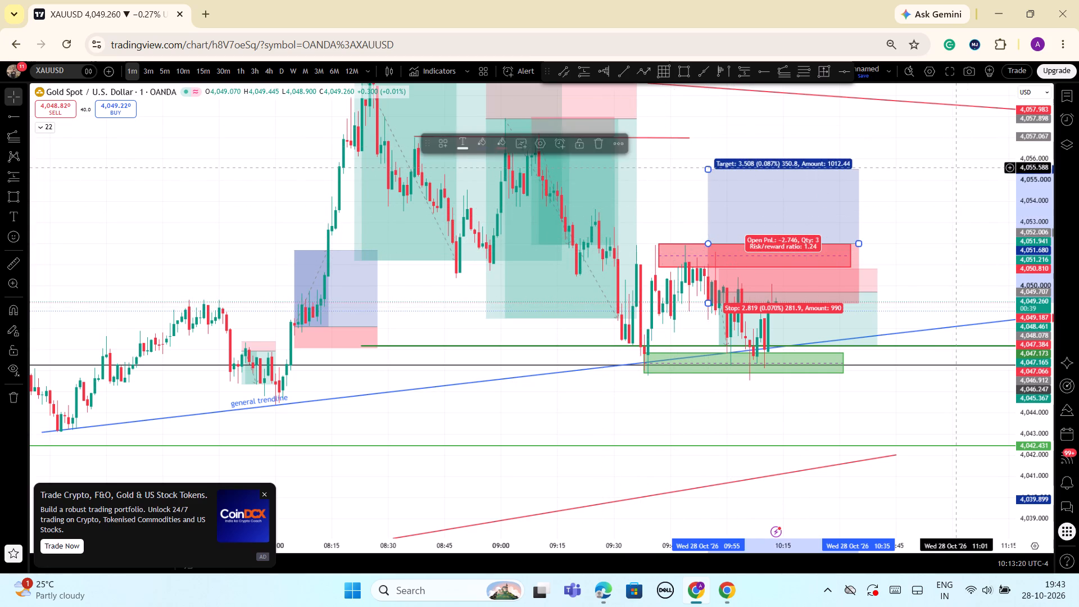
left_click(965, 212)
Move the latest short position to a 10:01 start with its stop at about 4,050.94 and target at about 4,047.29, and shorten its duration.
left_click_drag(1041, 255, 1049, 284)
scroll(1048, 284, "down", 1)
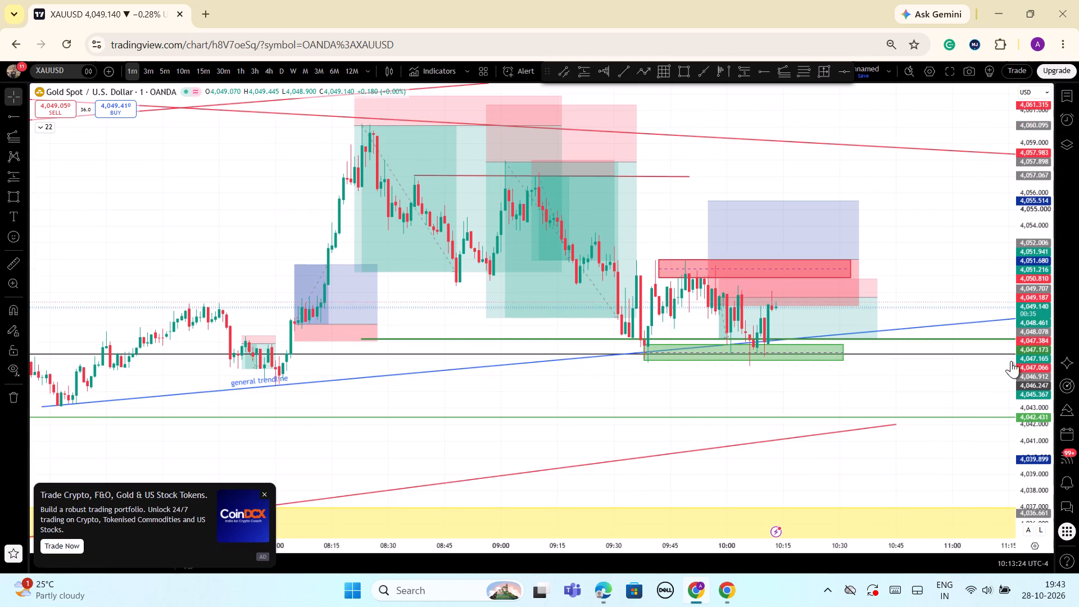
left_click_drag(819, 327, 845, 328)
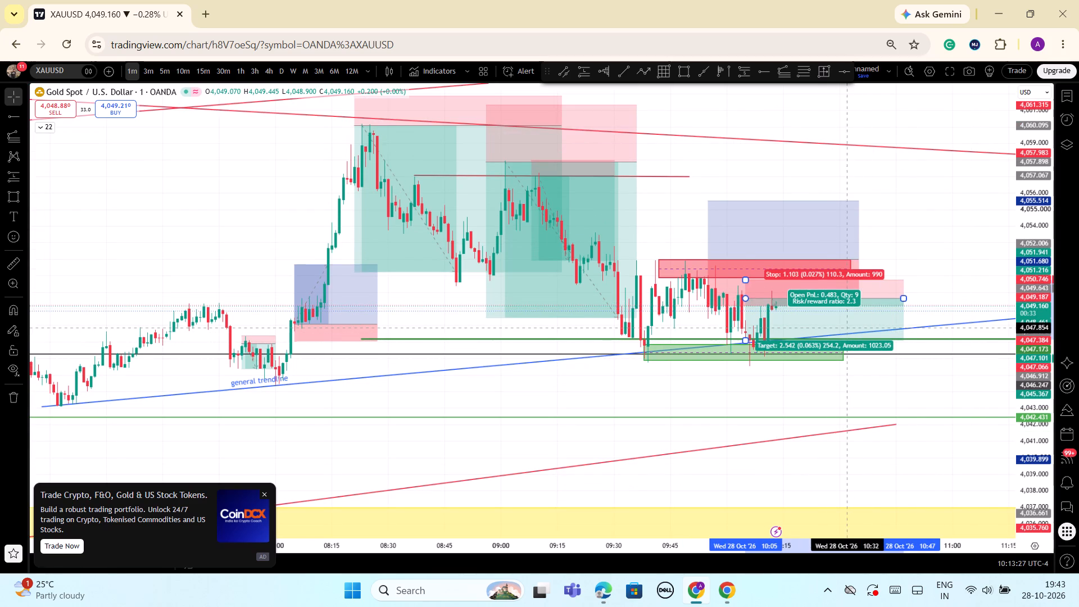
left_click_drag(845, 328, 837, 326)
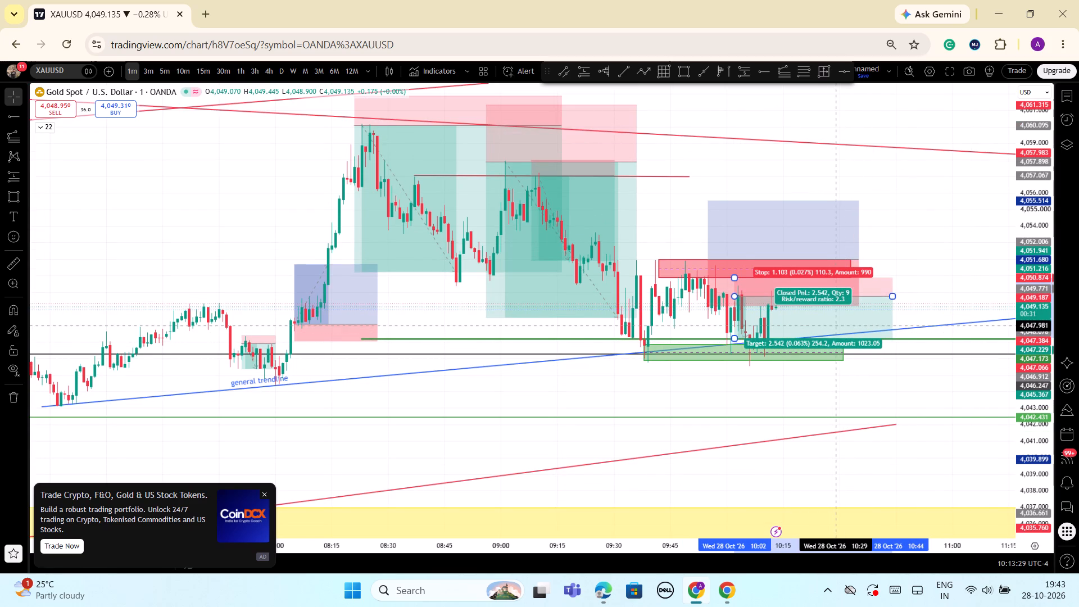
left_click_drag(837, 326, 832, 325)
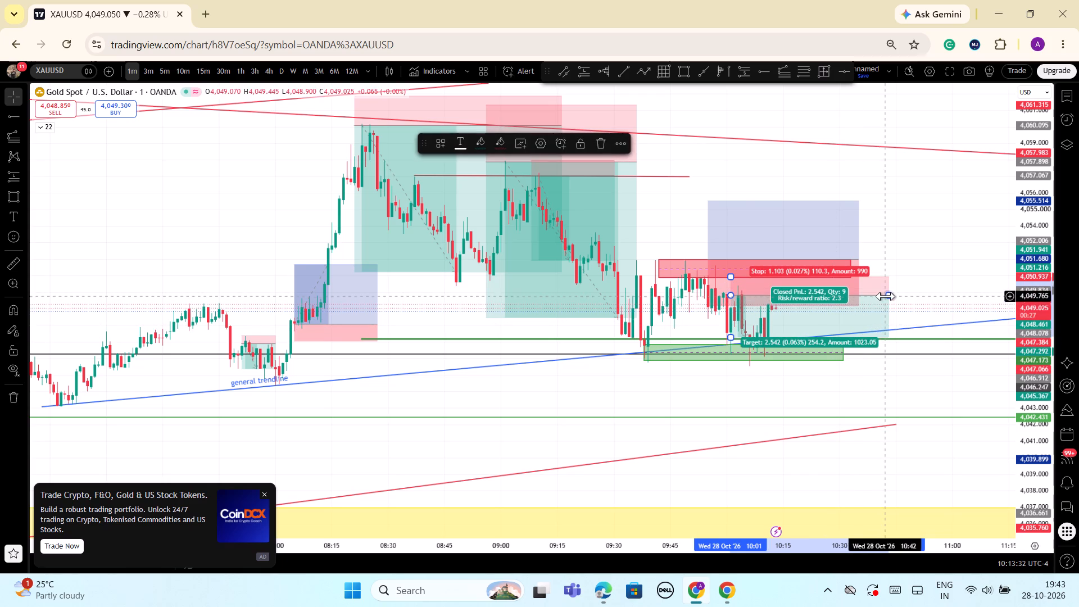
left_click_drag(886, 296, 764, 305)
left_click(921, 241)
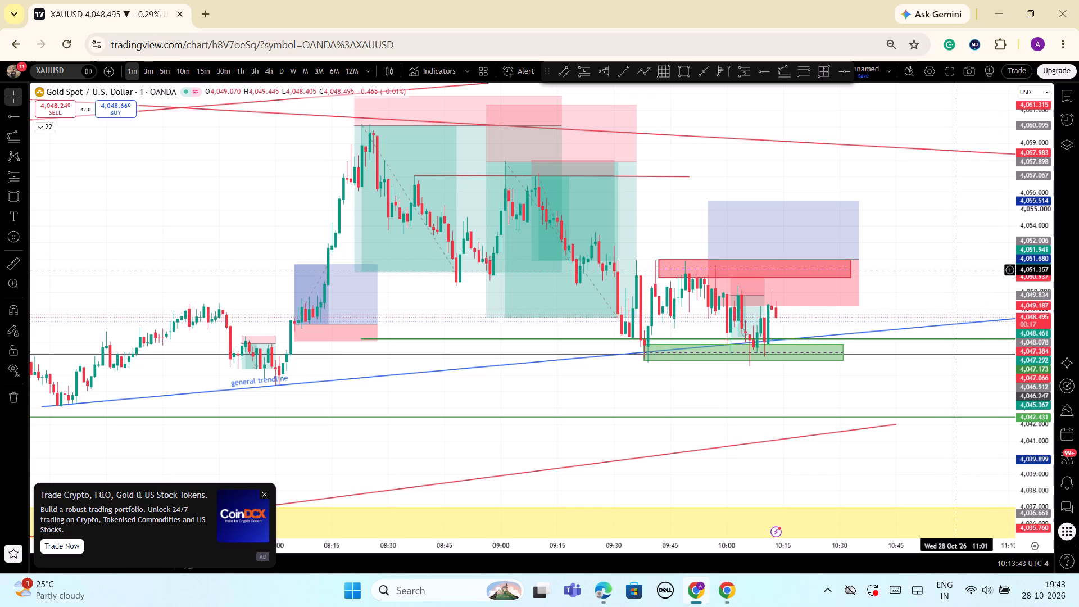
Examine the latest one-minute candles against the red supply zone, green demand zone and general trendline at several time and price scales.
scroll(954, 270, "up", 1)
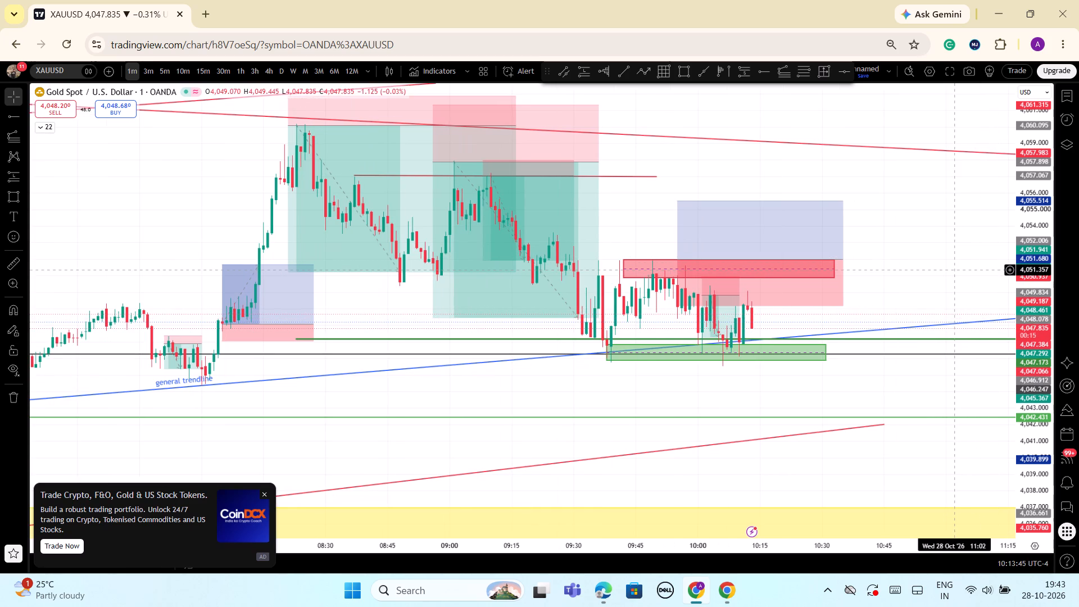
scroll(954, 270, "down", 1)
left_click_drag(1031, 278, 1045, 382)
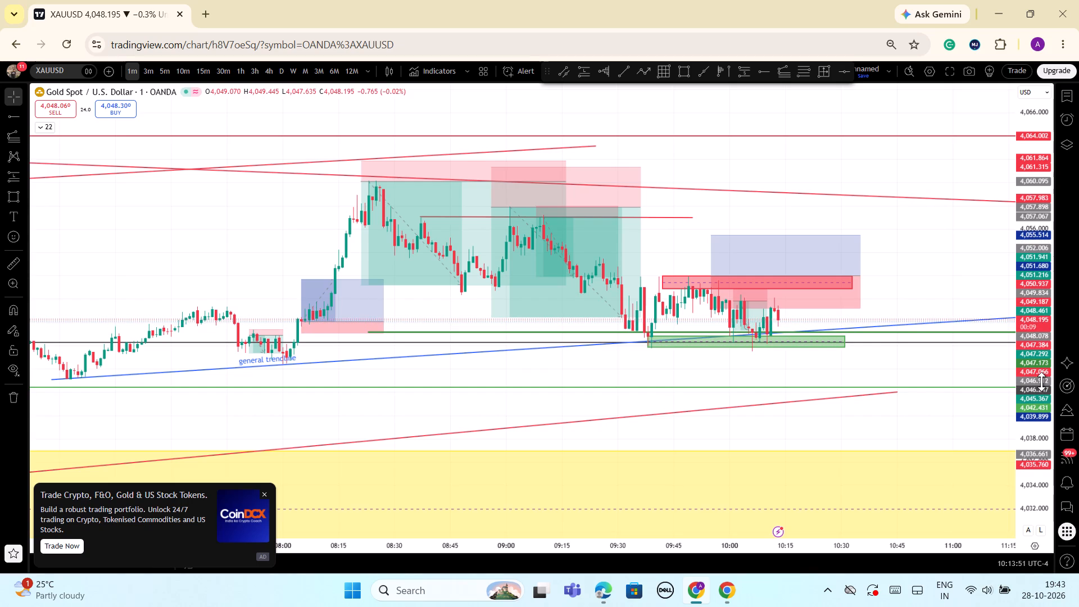
scroll(1041, 382, "down", 2)
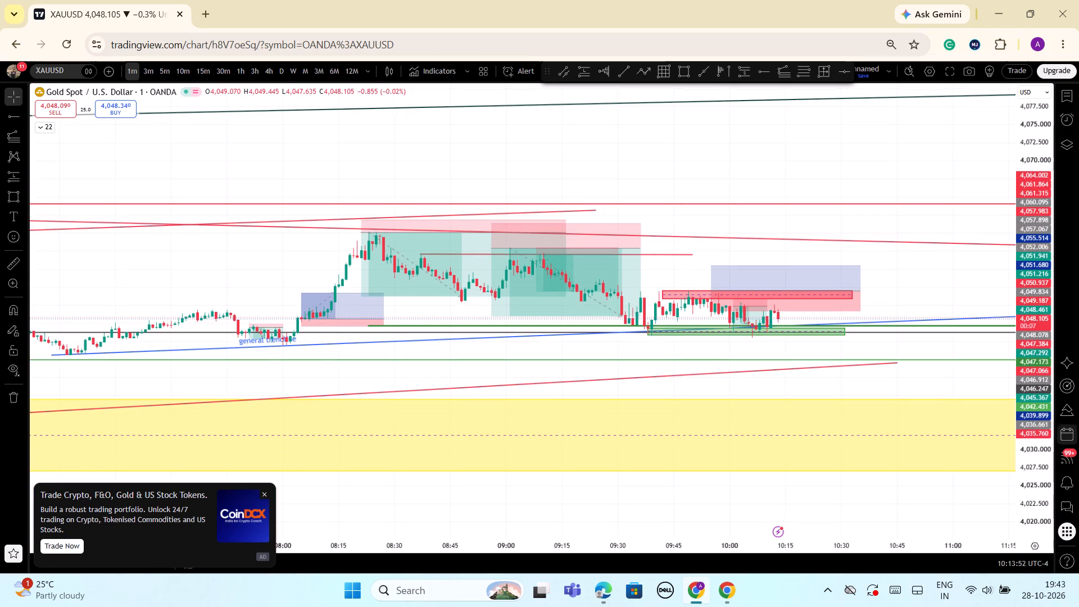
left_click_drag(1036, 427, 1028, 218)
scroll(1010, 284, "up", 1)
scroll(1010, 284, "down", 2)
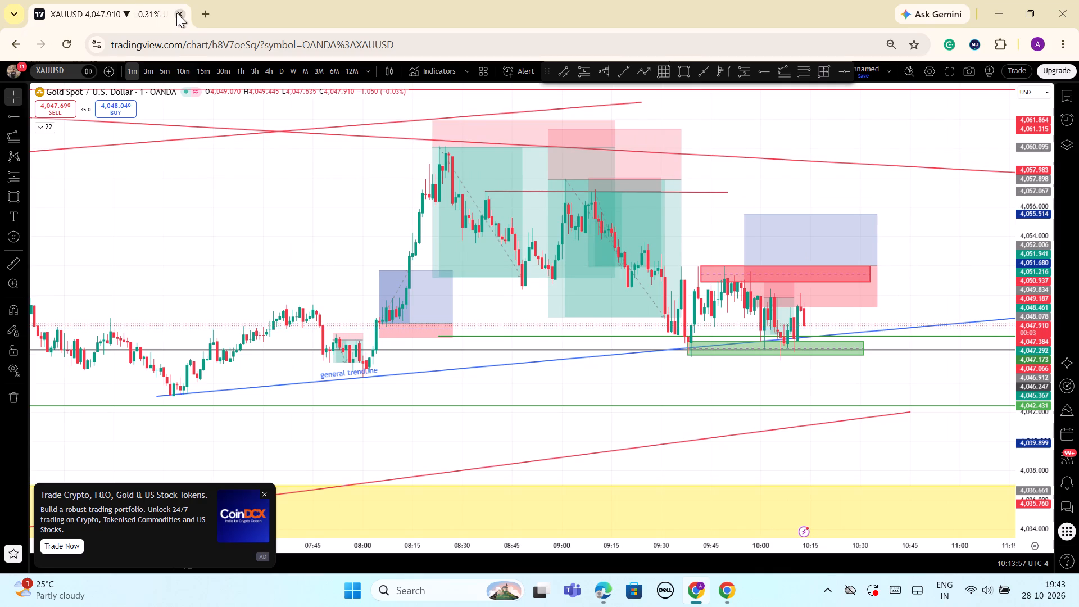
scroll(524, 226, "down", 1)
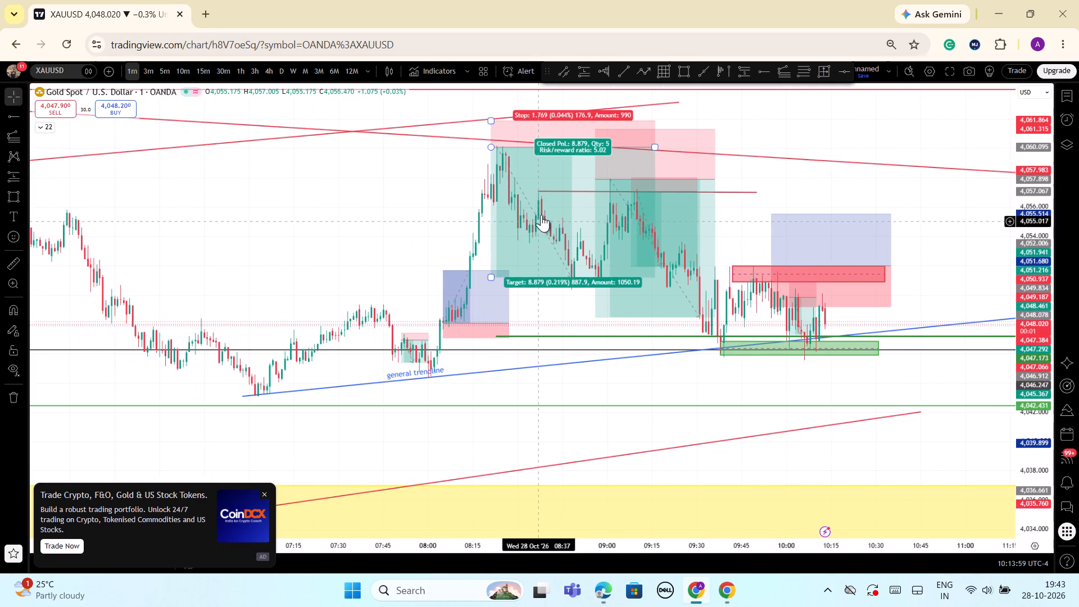
Switch the chart to the one-hour timeframe and remove all 29 drawings.
left_click(237, 72)
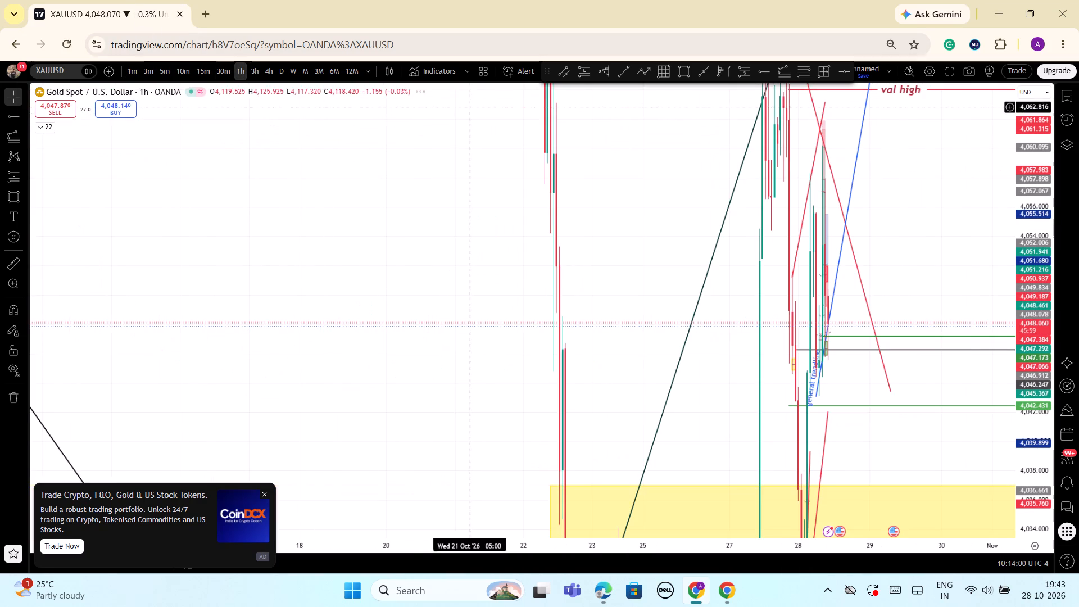
right_click(385, 160)
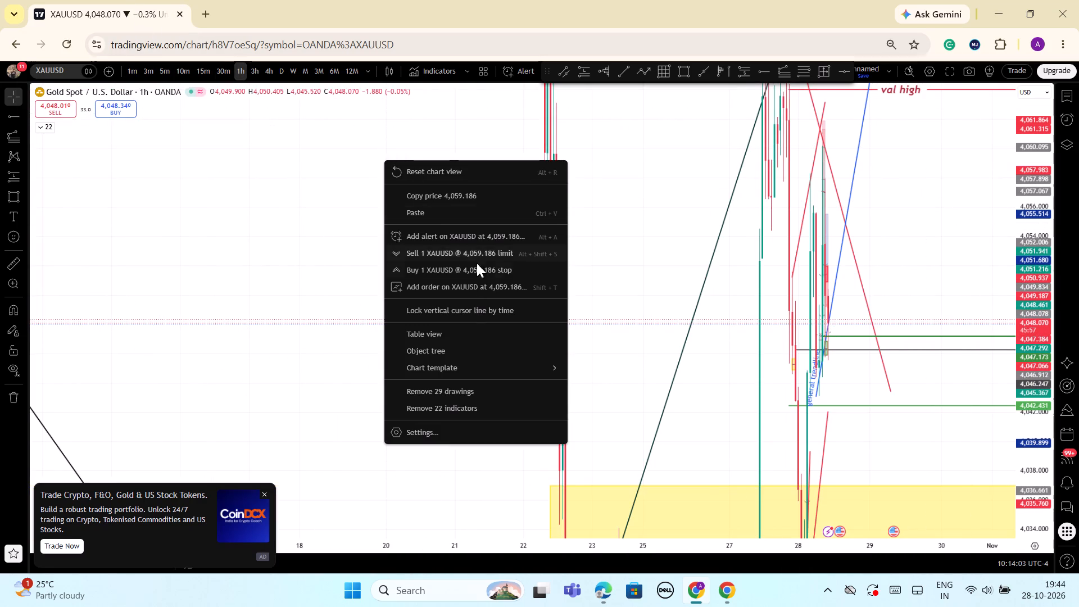
left_click(449, 393)
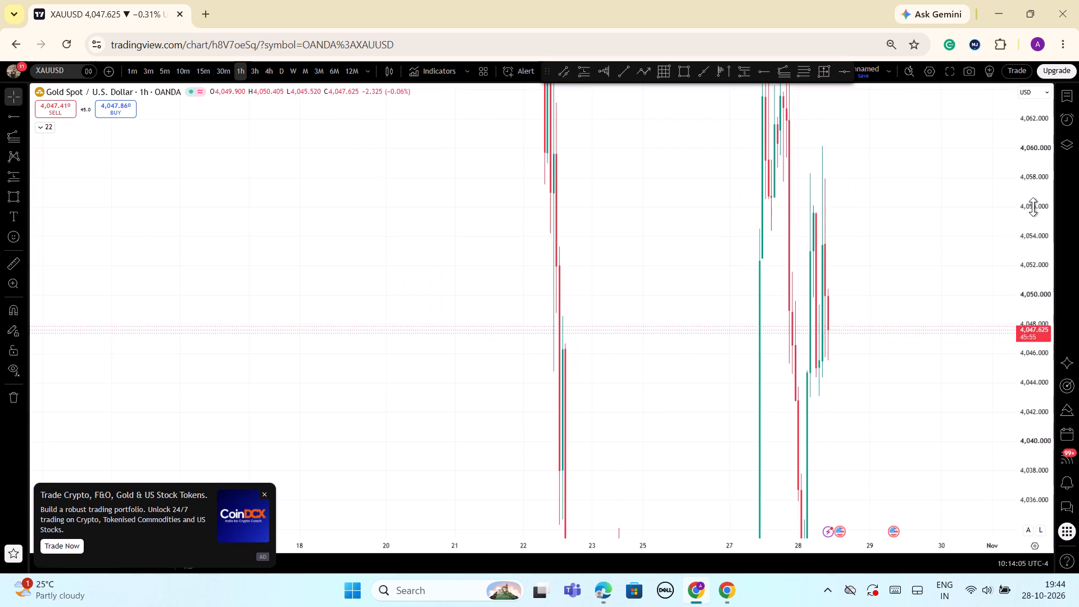
Examine the one-hour price swings of the past week, from the decline through the late-October lows to the recent rally.
left_click_drag(1033, 207, 1027, 597)
scroll(774, 452, "up", 1)
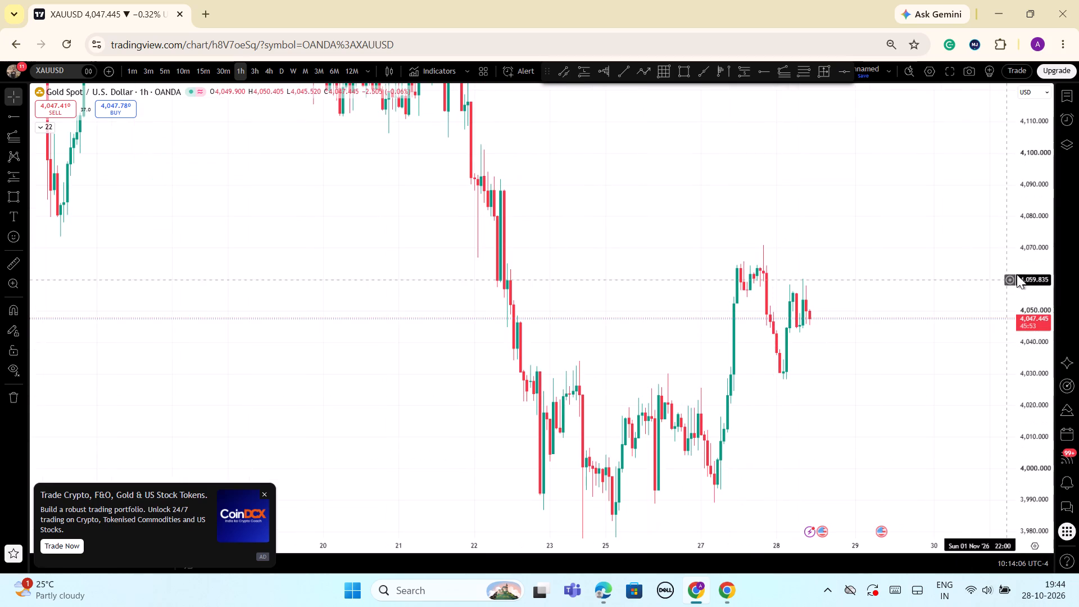
left_click_drag(1034, 264, 1063, 380)
scroll(838, 377, "up", 3)
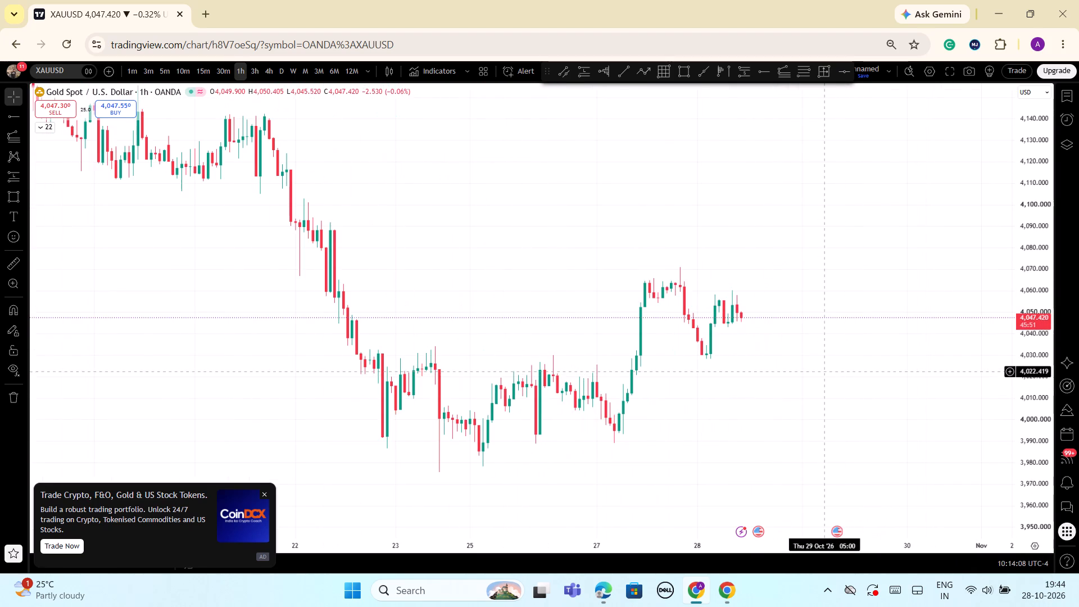
scroll(824, 362, "down", 2)
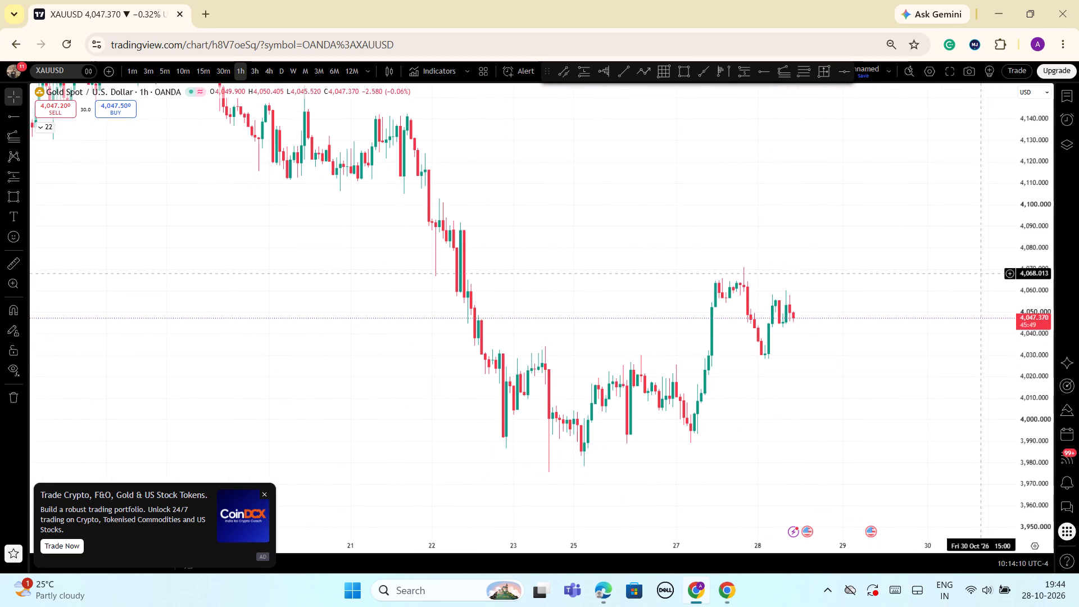
left_click_drag(1048, 243, 998, 368)
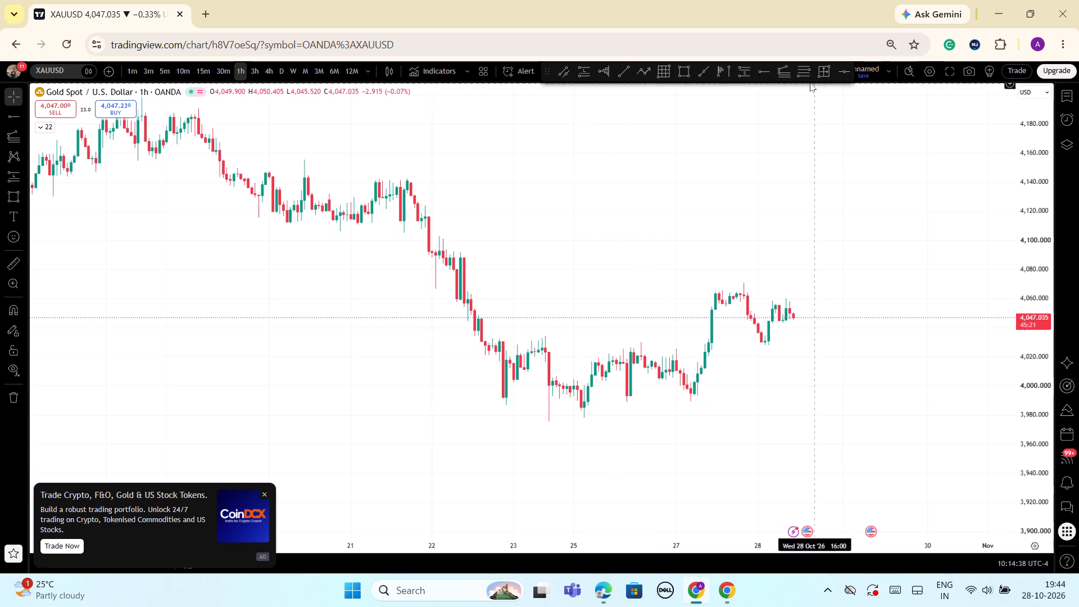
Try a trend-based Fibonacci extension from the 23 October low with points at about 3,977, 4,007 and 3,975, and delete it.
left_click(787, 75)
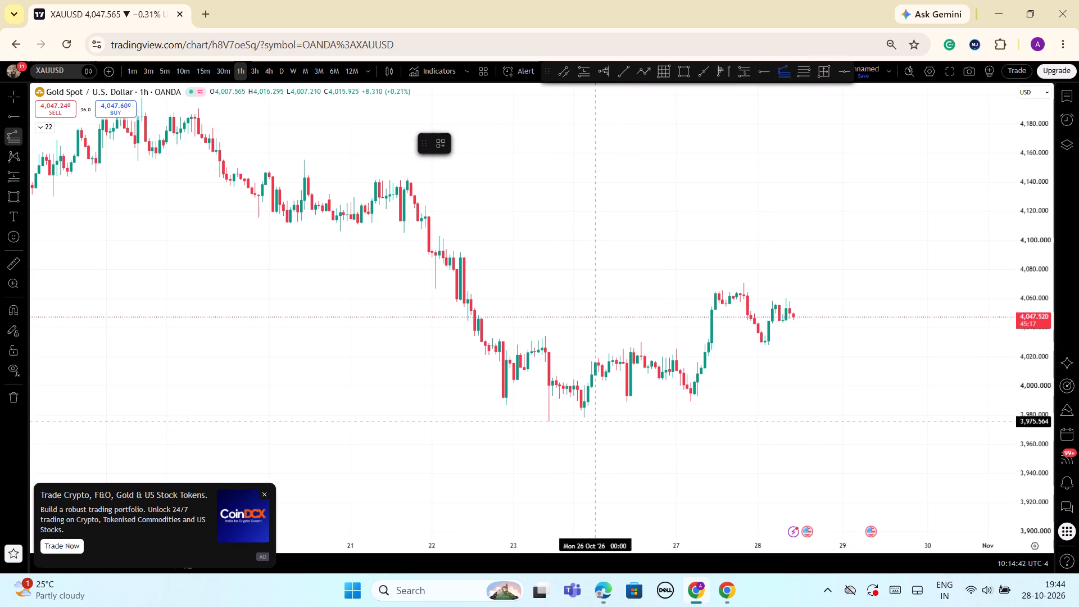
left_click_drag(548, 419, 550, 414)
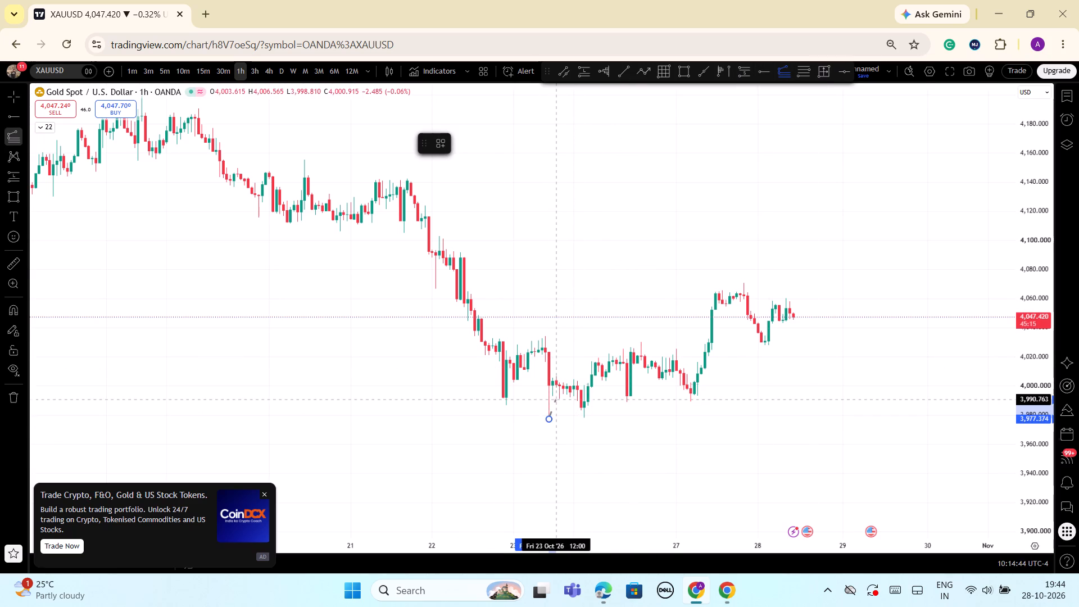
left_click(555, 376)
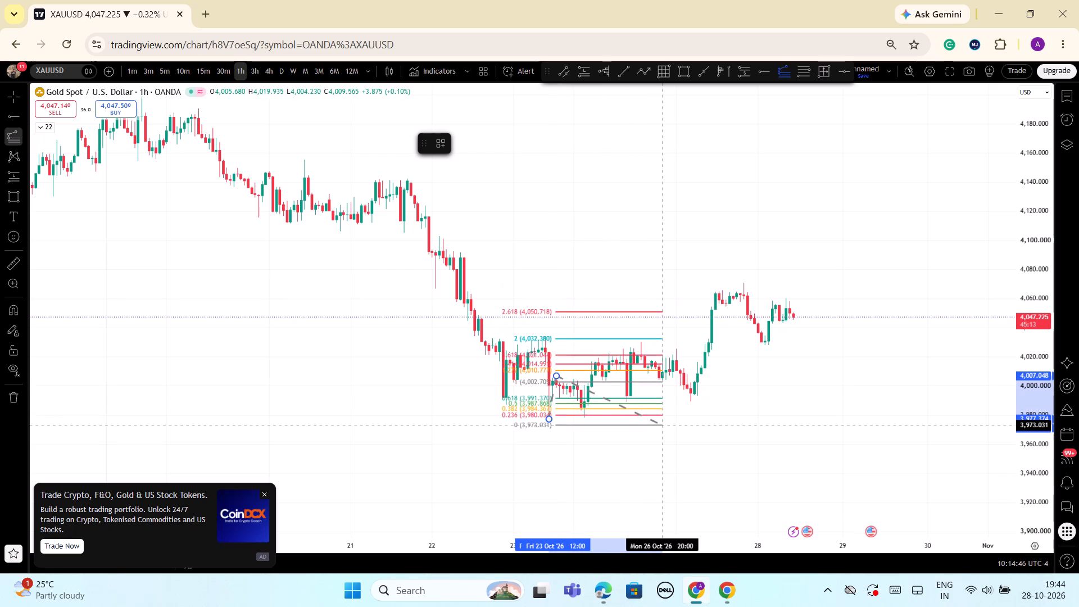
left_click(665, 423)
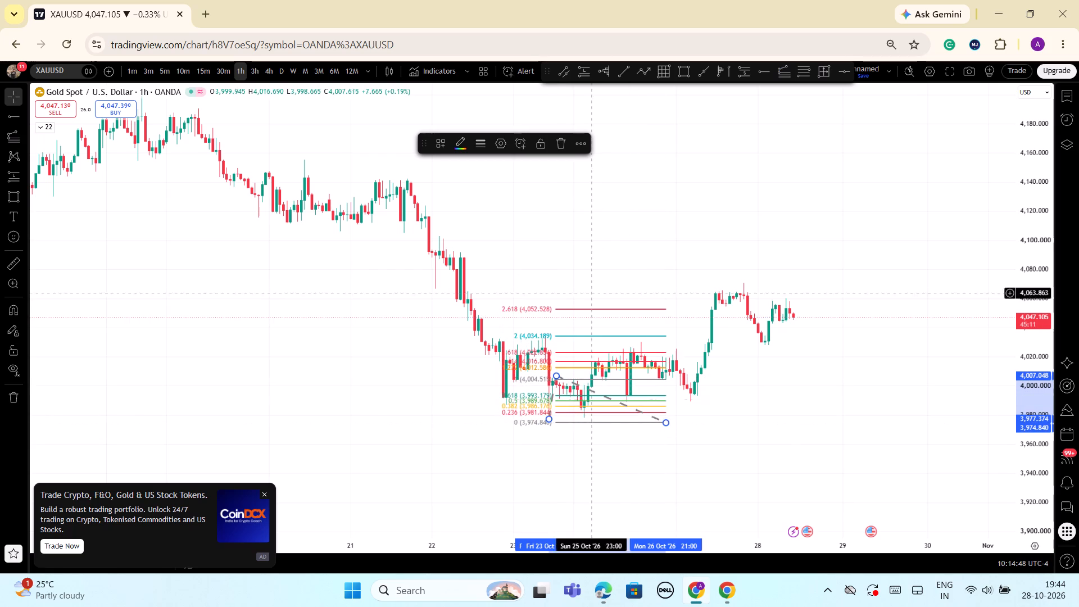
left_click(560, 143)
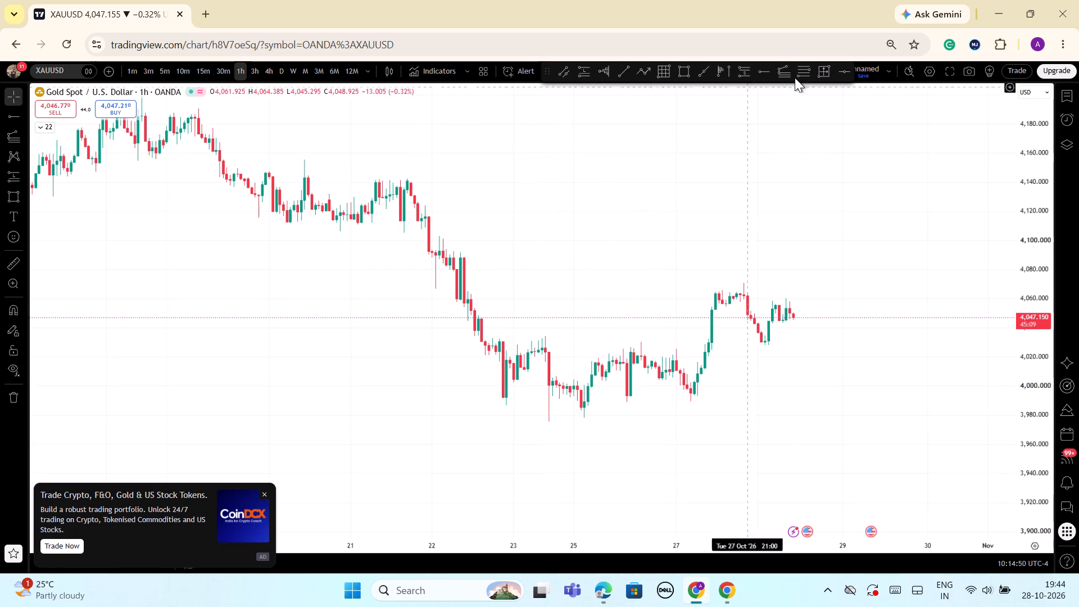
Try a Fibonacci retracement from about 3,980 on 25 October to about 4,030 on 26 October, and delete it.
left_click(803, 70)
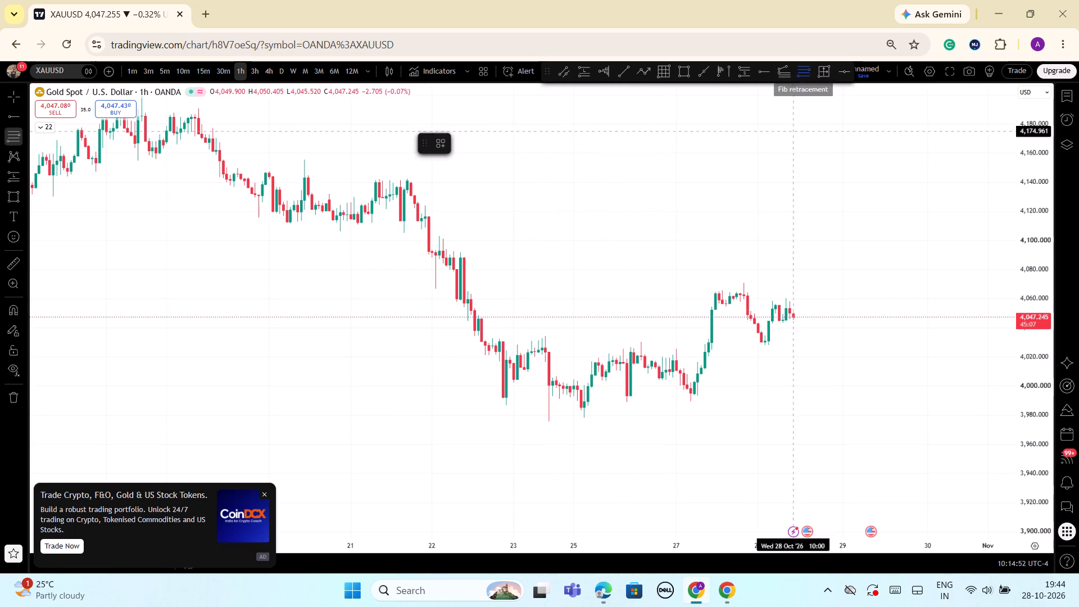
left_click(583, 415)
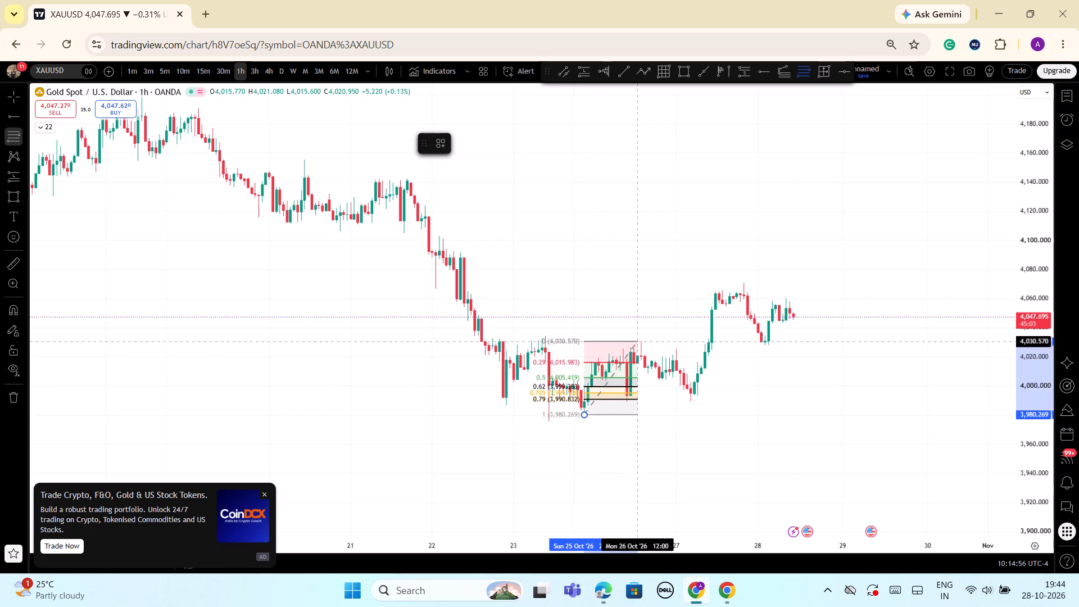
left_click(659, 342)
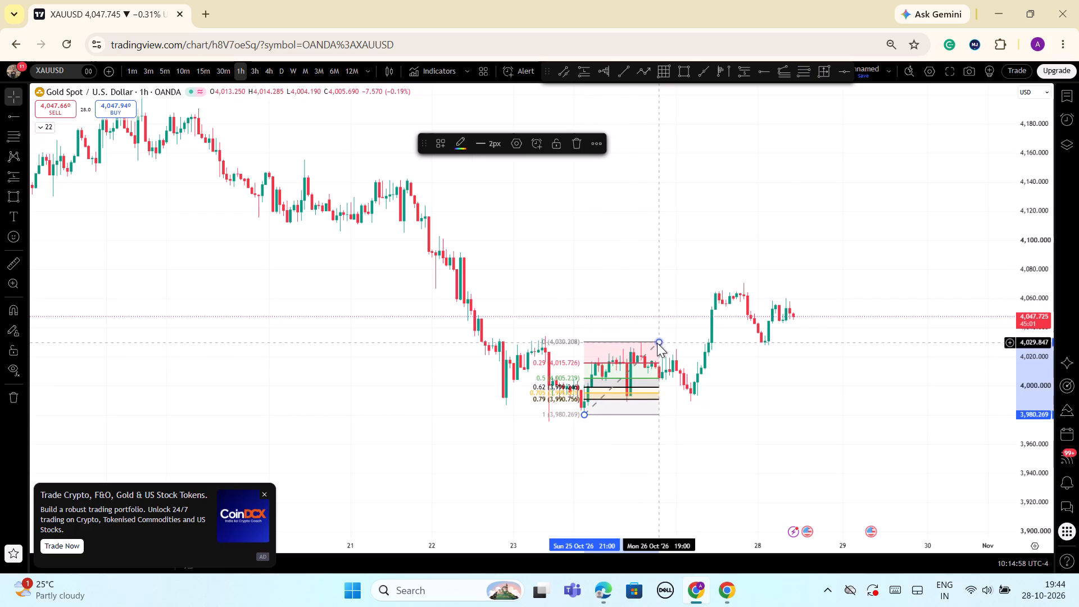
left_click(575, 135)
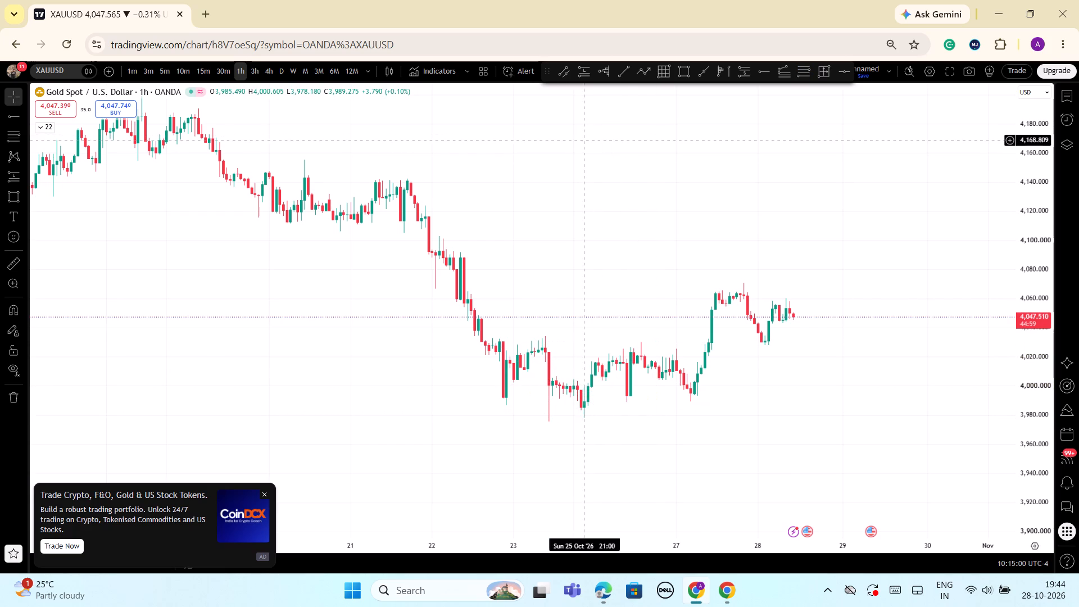
Draw a trend-based Fibonacci extension from the 25 October low at about 3,978.8 to 4,021.2, with its third point at about 3,978.5.
left_click(787, 73)
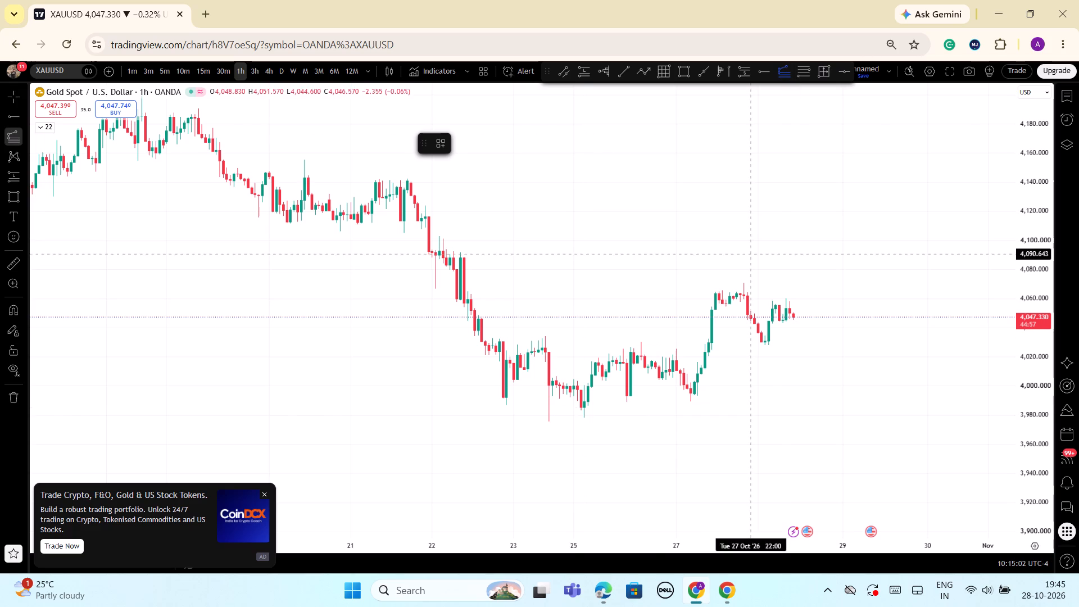
left_click(584, 417)
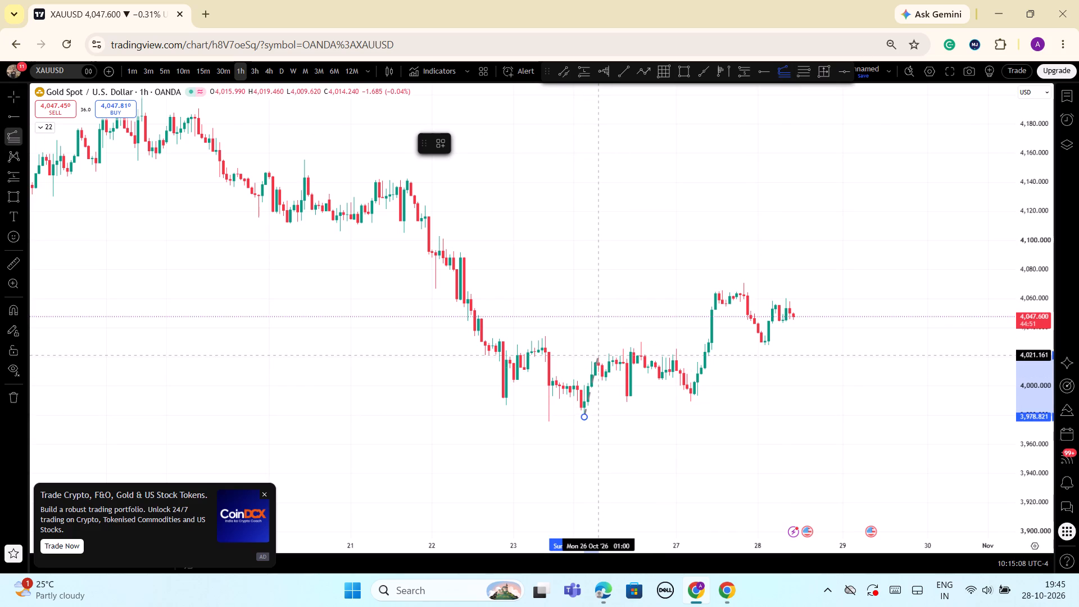
left_click(598, 355)
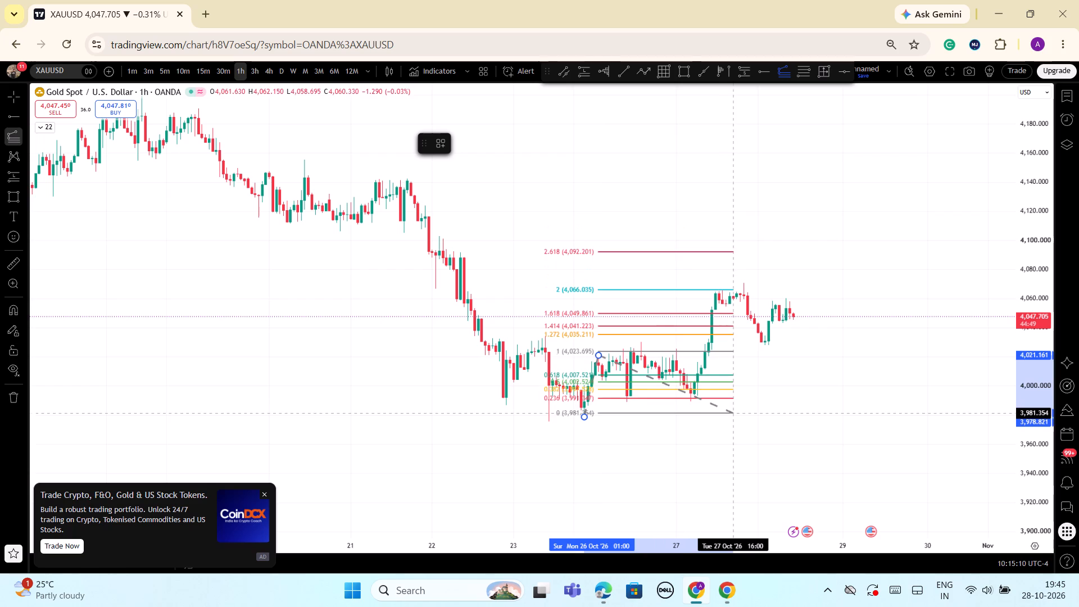
left_click(736, 418)
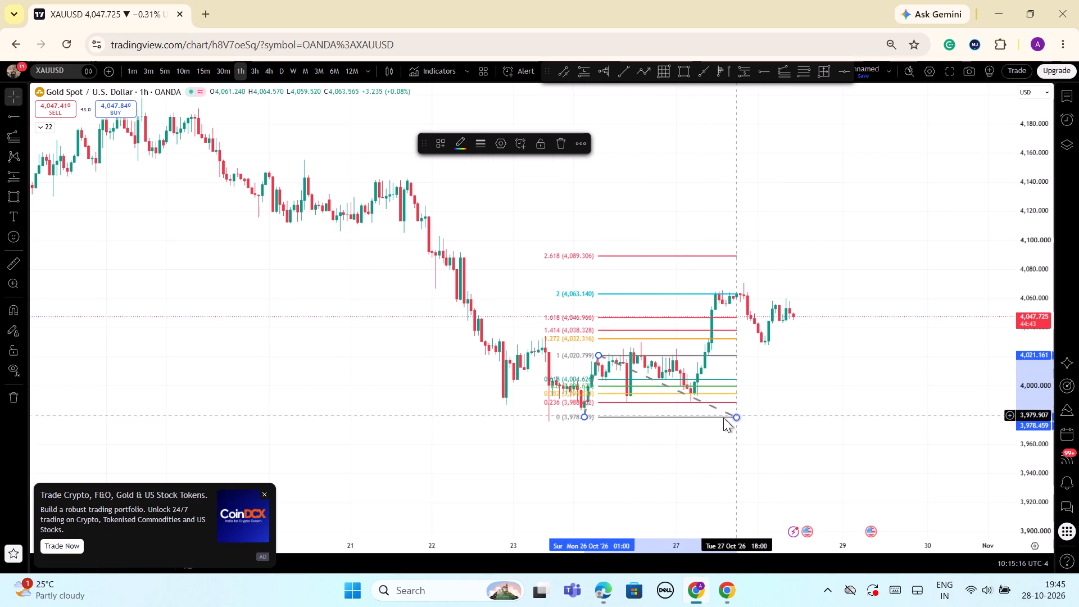
Place a horizontal ray at about 3,989.68, just above the 0.236 Fibonacci level, starting early on 26 October.
left_click(763, 72)
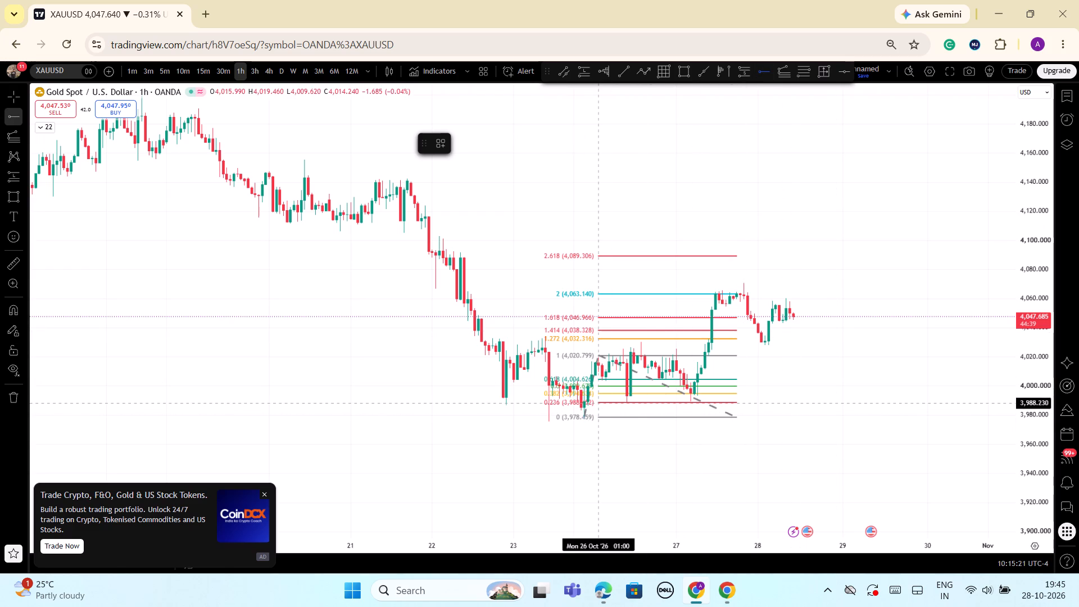
left_click(601, 401)
left_click(854, 356)
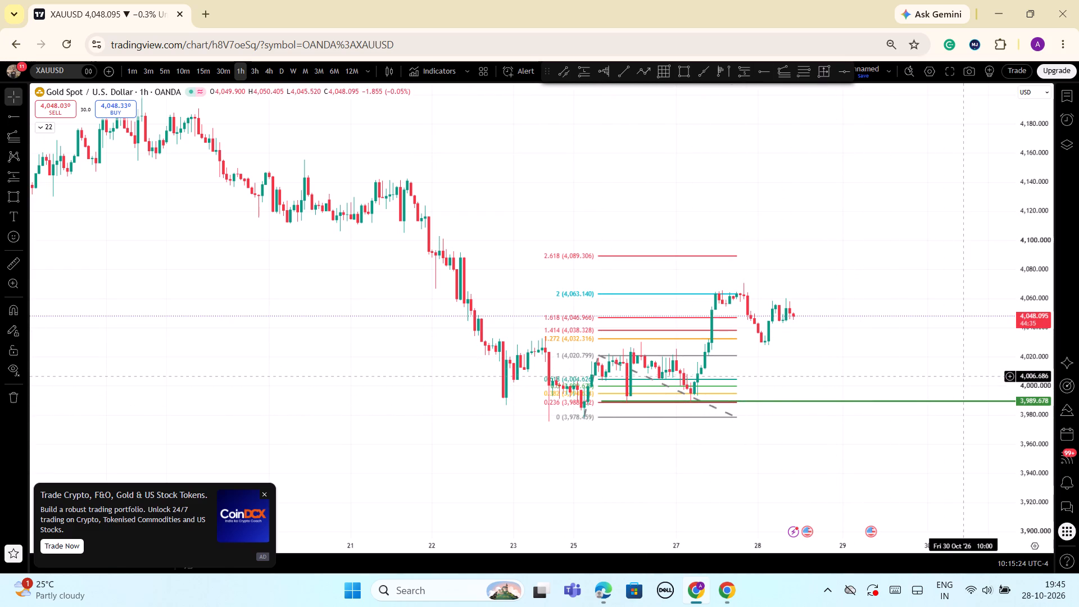
scroll(813, 338, "down", 2)
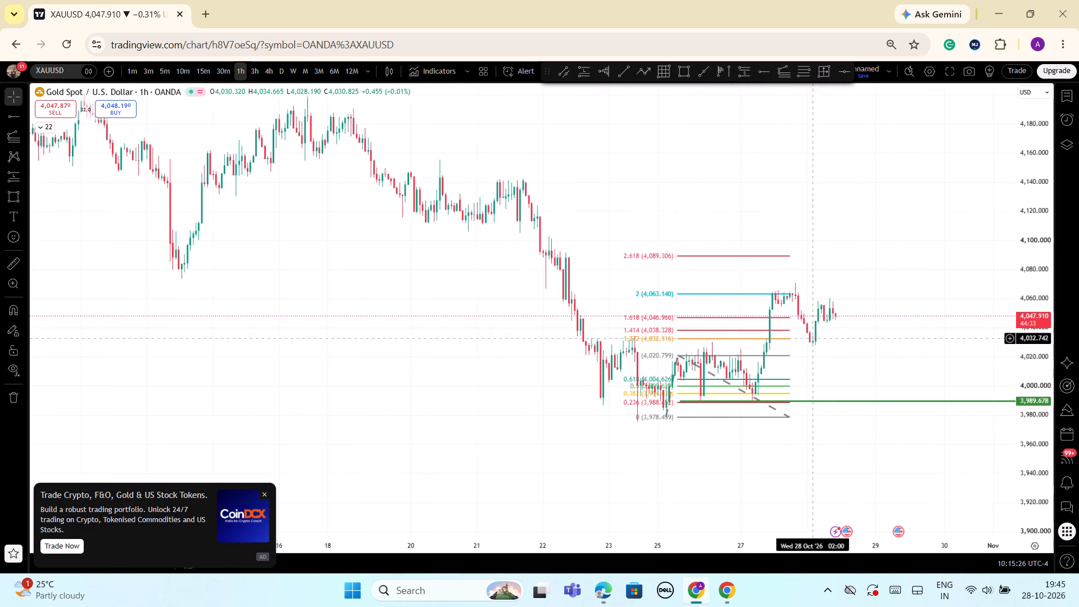
Delete the trend-based Fibonacci extension drawn from the 25 October low, keeping the horizontal ray.
scroll(950, 428, "up", 1)
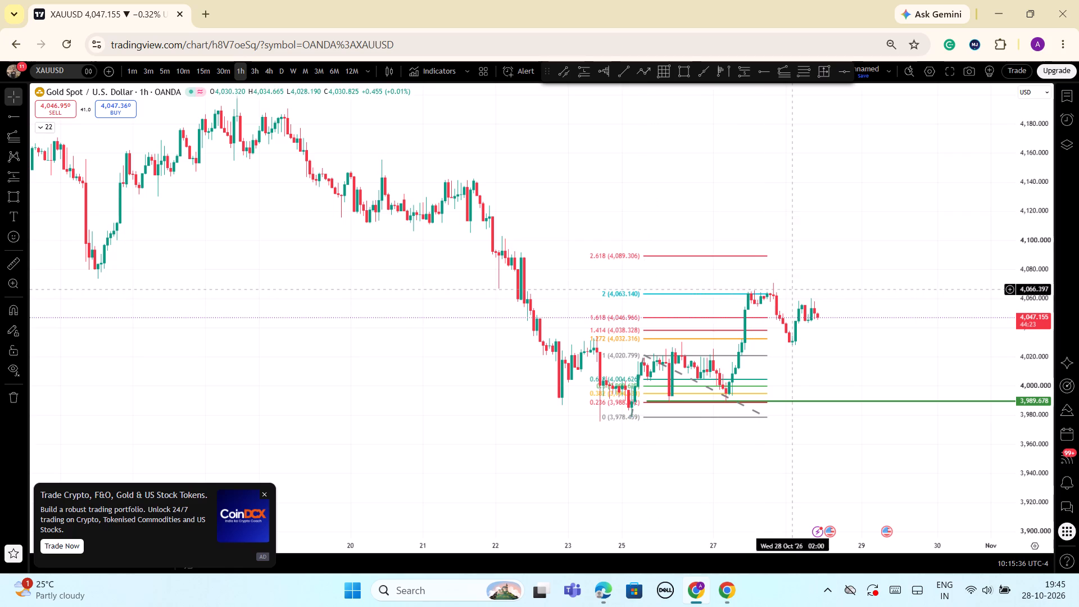
left_click(700, 293)
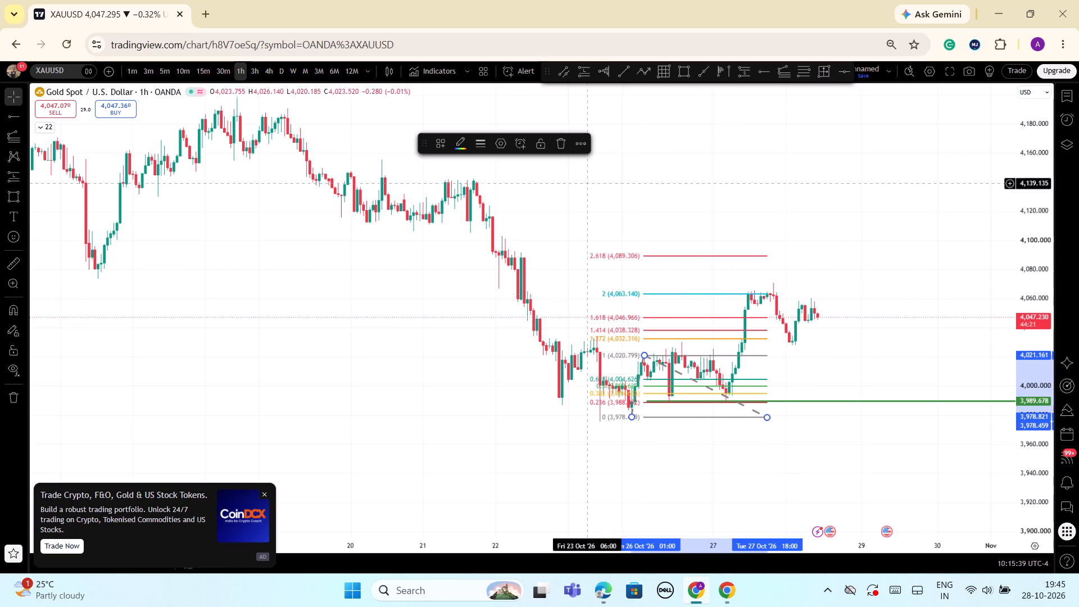
left_click(561, 139)
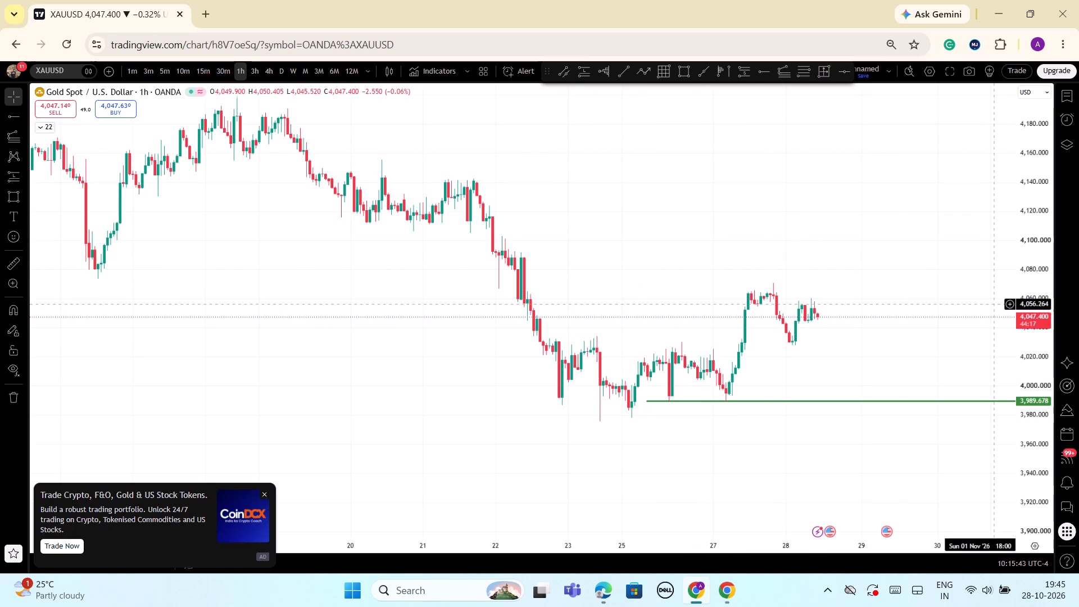
Draw a trend-based Fibonacci extension from the 27 October high at about 4,069.7 to 4,028.4, with its third point at about 4,069.3.
left_click(785, 75)
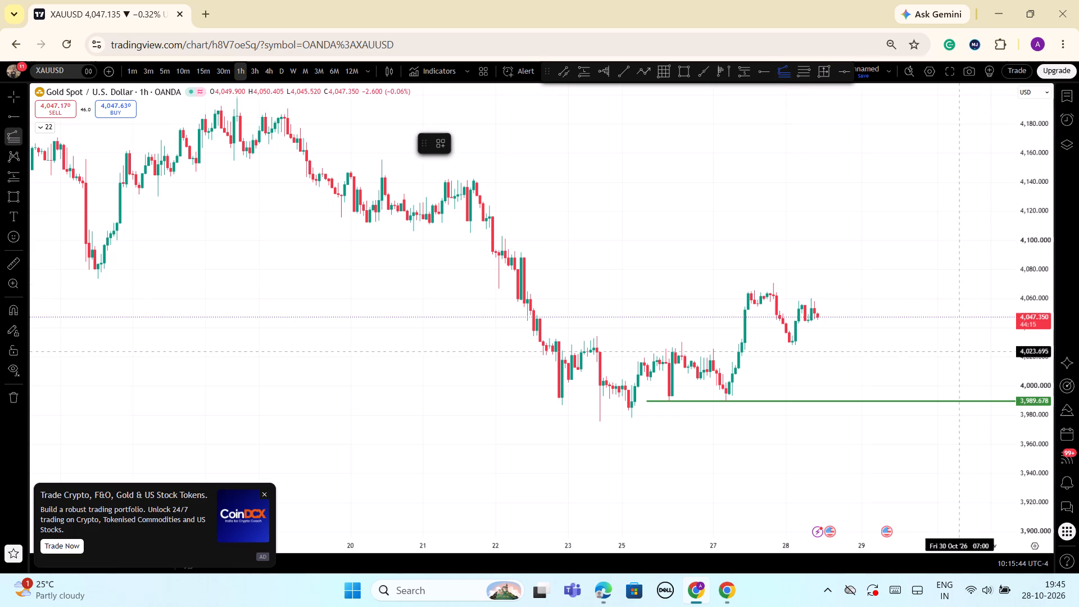
left_click(773, 285)
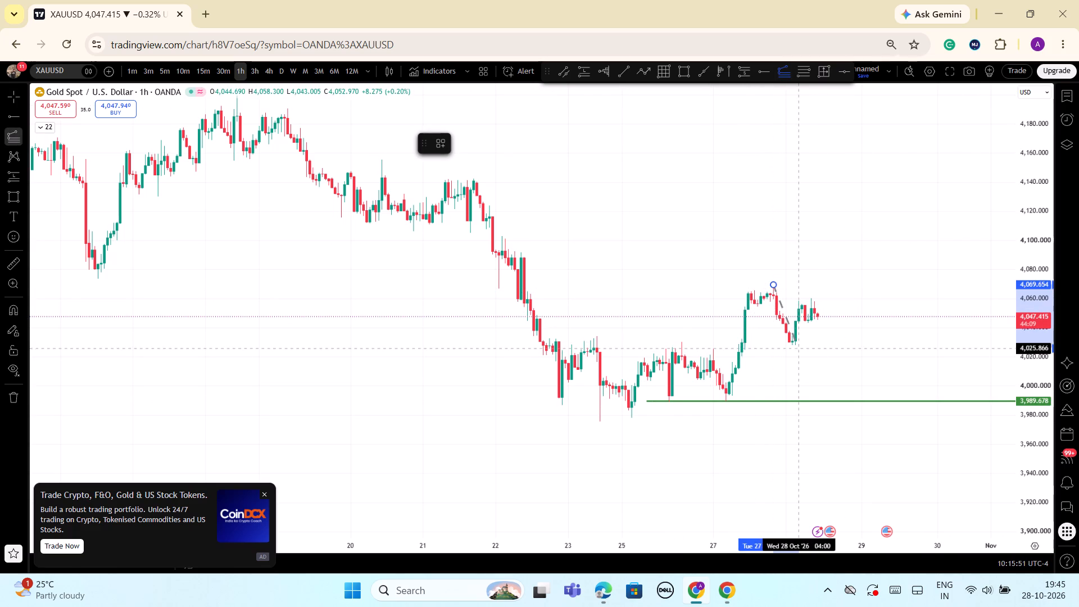
left_click(794, 345)
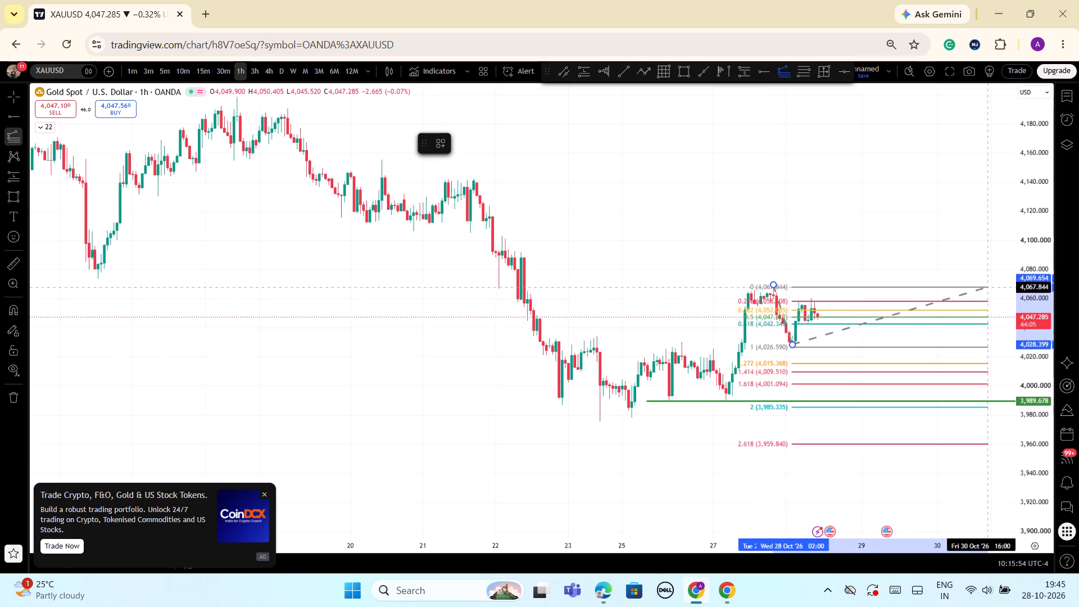
left_click(987, 286)
left_click(914, 221)
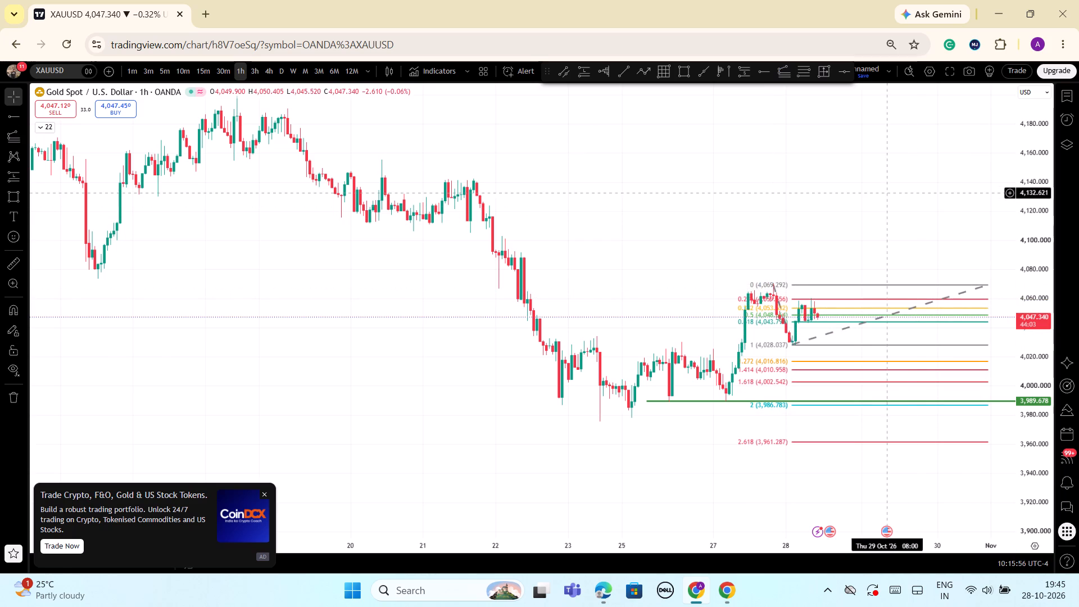
Place a horizontal ray at about 4,059.88 along the 0.236 Fibonacci level, starting early on 28 October.
left_click(768, 74)
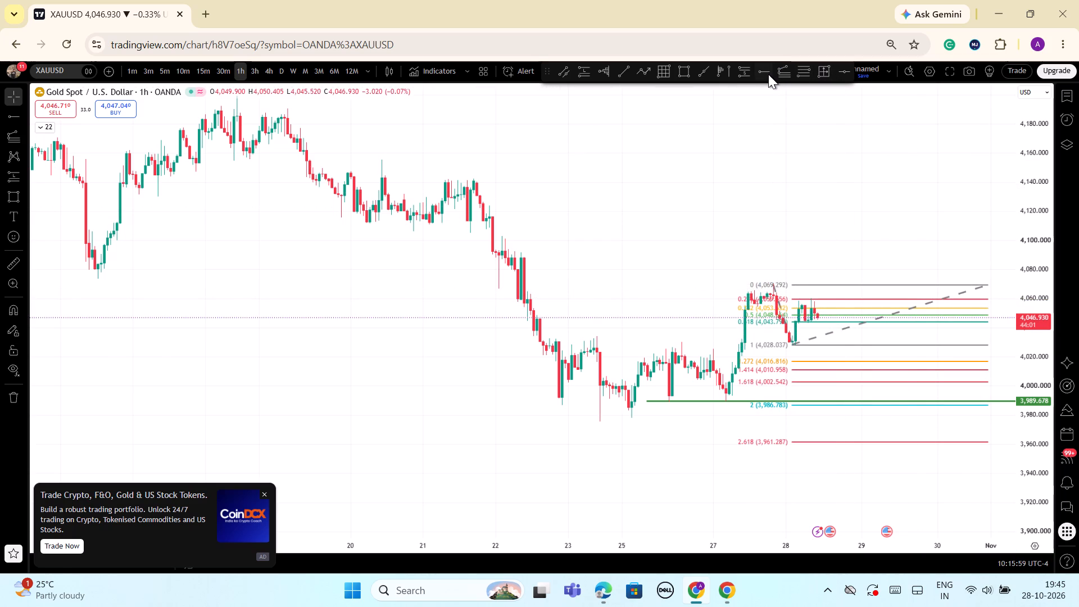
left_click(793, 298)
left_click(808, 212)
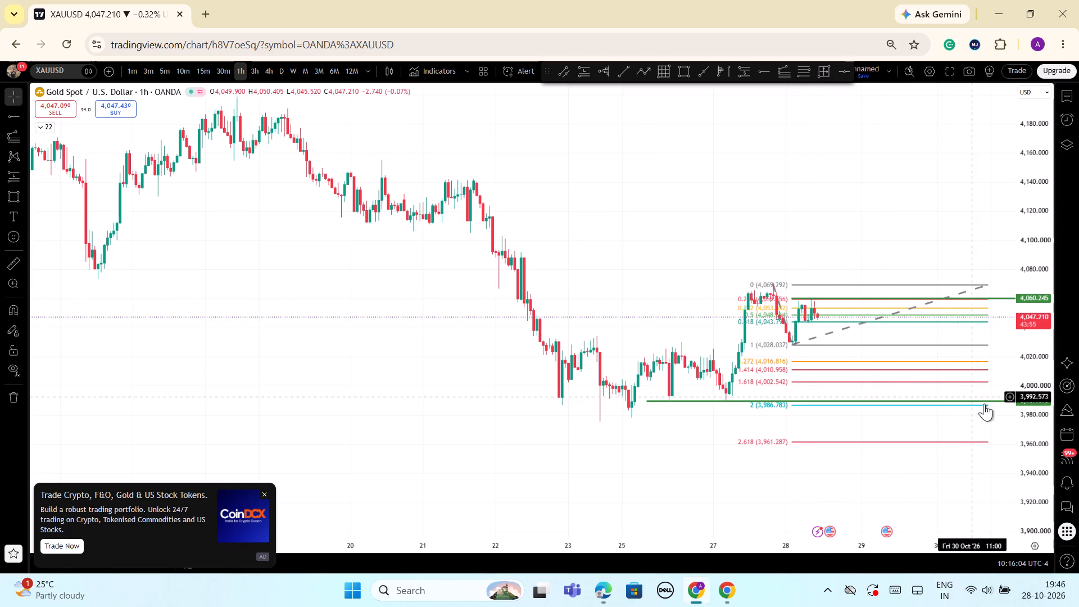
left_click(898, 297)
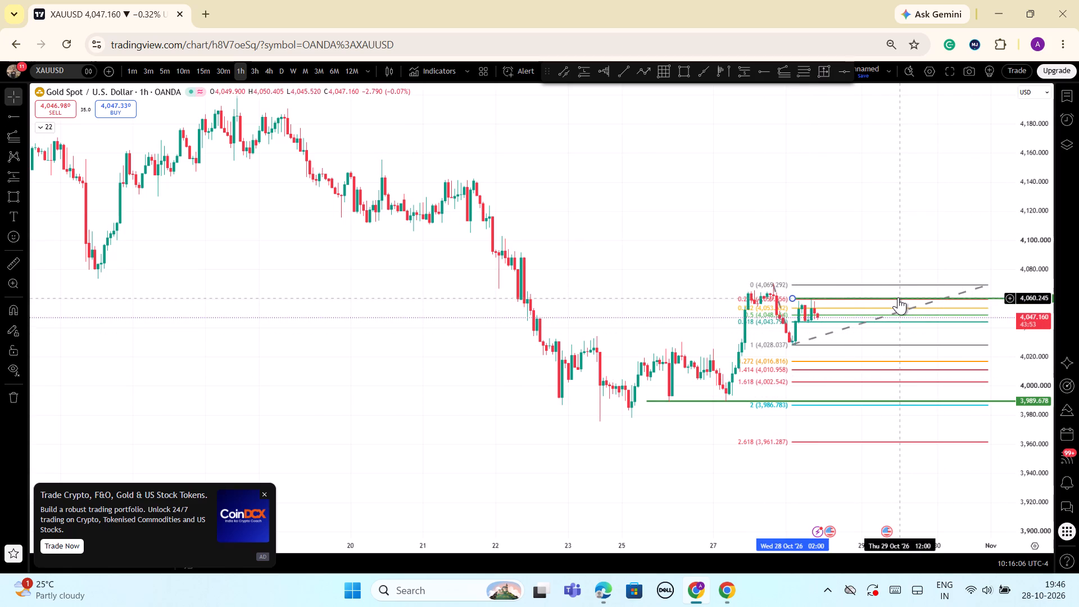
left_click(857, 231)
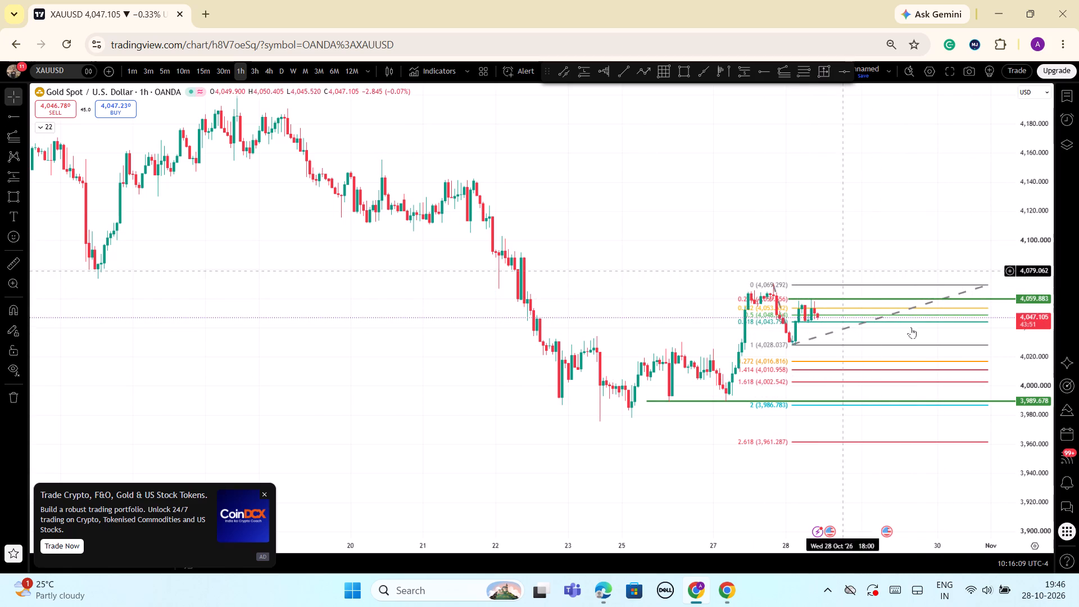
Delete the trend-based Fibonacci extension drawn from the 27 October high, keeping both horizontal rays.
left_click(838, 334)
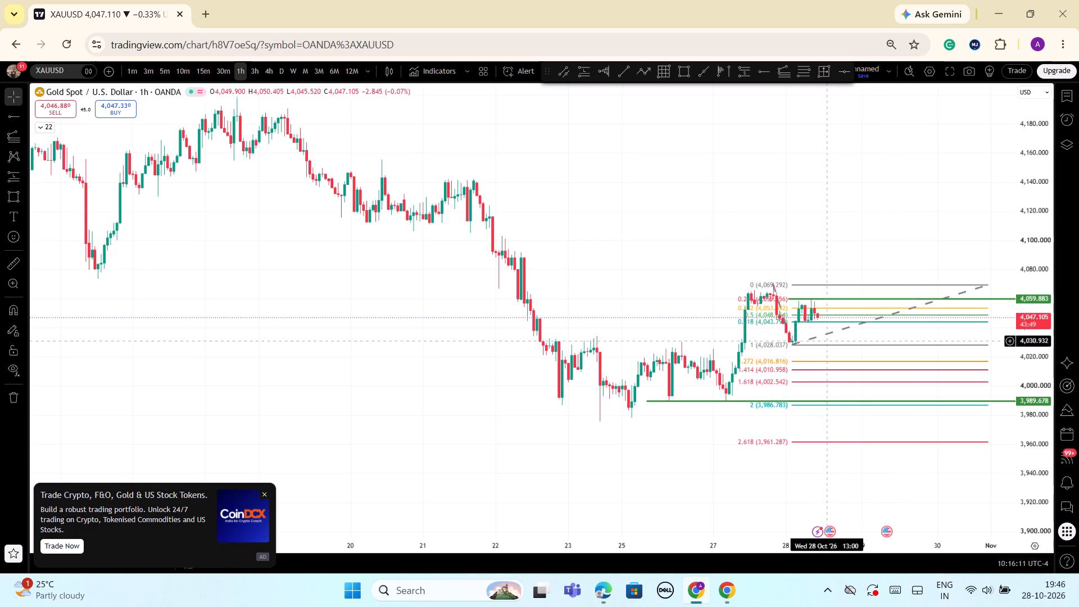
left_click(823, 335)
left_click(561, 137)
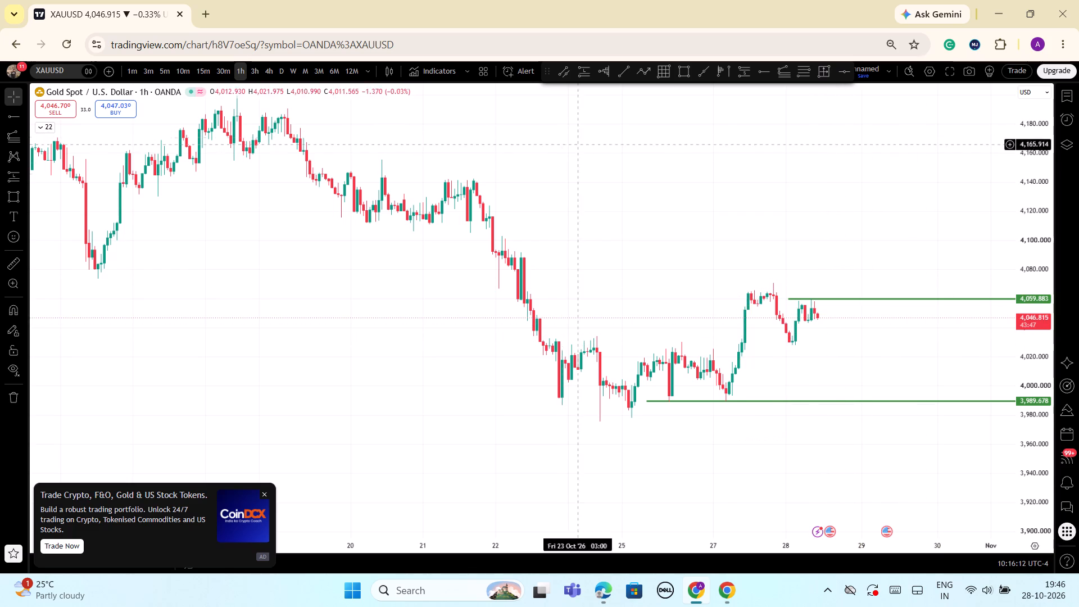
Nudge the upper horizontal ray to about 4,059.66.
scroll(733, 183, "down", 1)
left_click_drag(1040, 443, 1030, 402)
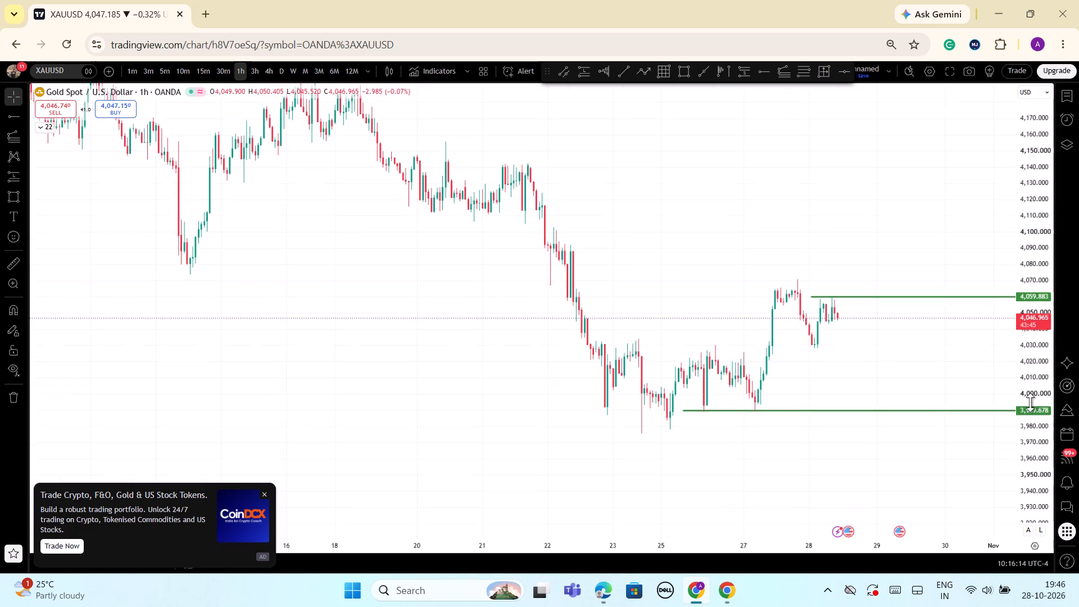
left_click_drag(1030, 402, 1024, 409)
left_click(885, 295)
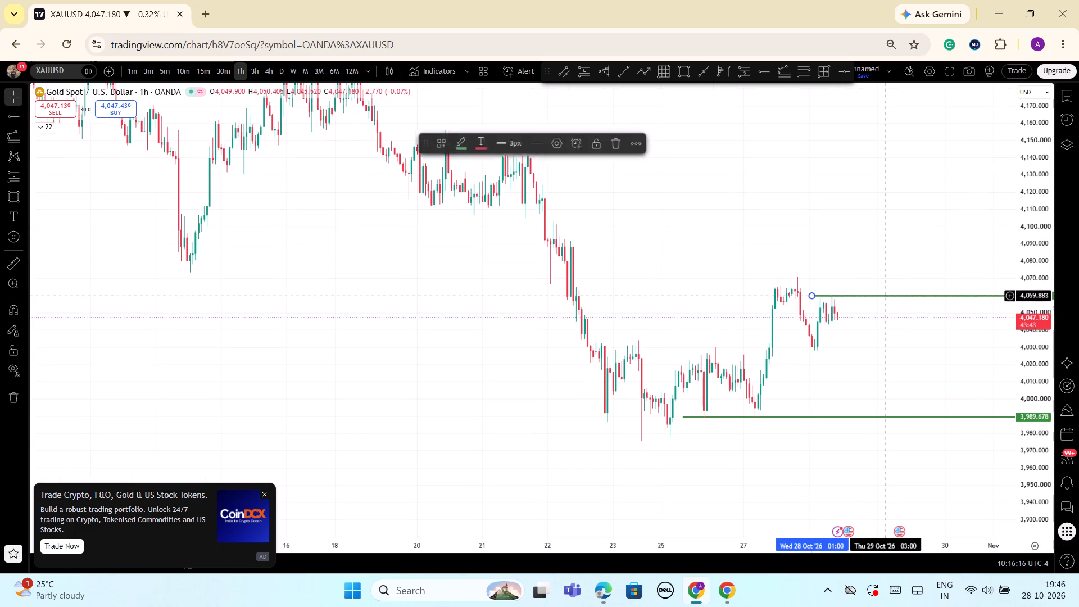
left_click(869, 259)
Examine the one-hour price action between the two horizontal rays and against the preceding decline.
scroll(894, 255, "down", 2)
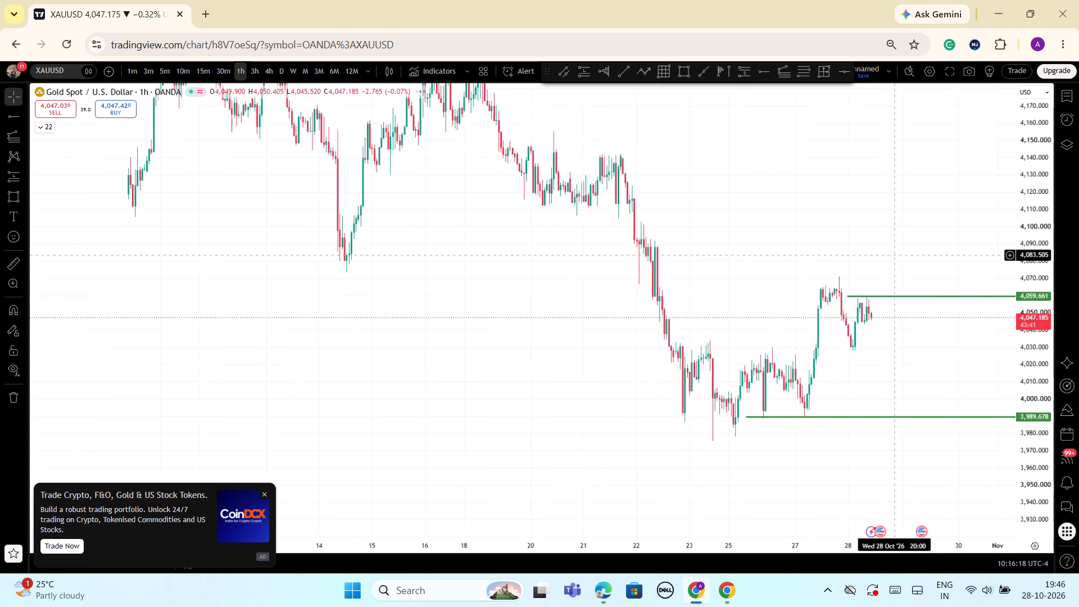
scroll(894, 255, "down", 1)
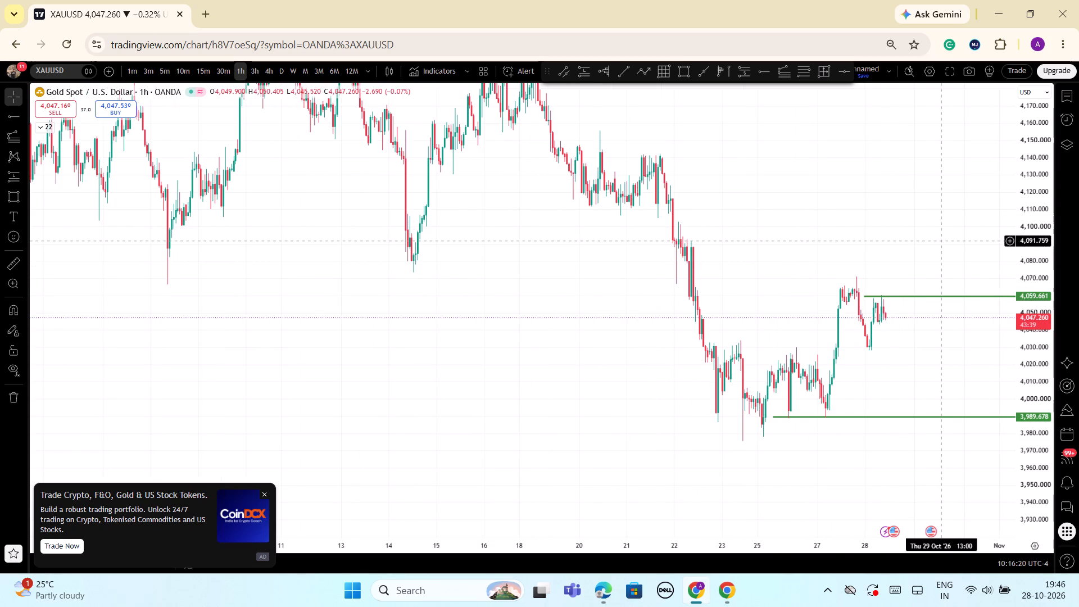
scroll(945, 287, "up", 2)
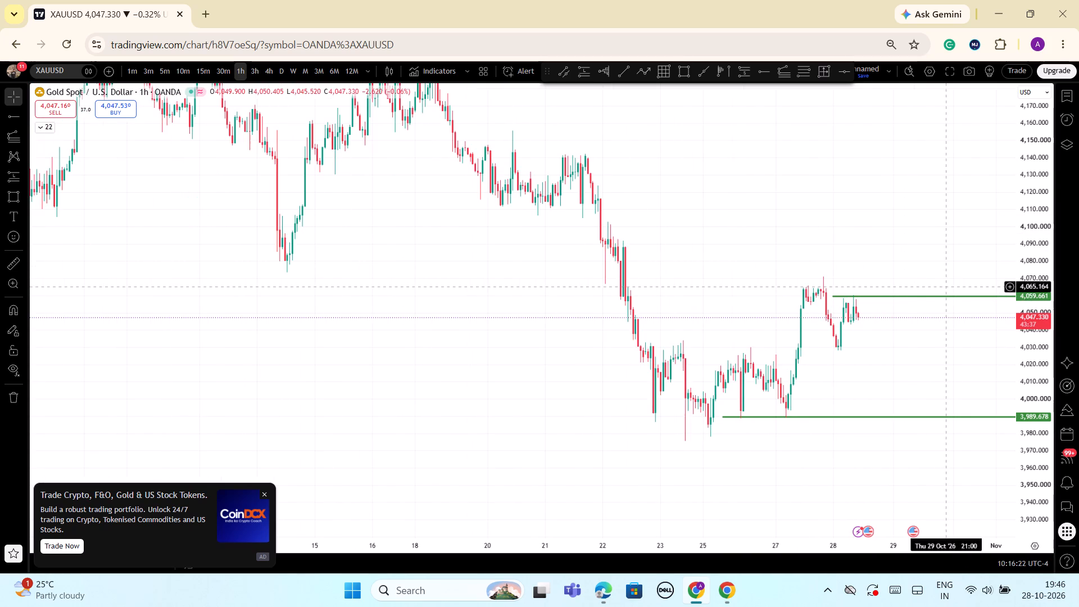
scroll(945, 287, "up", 6)
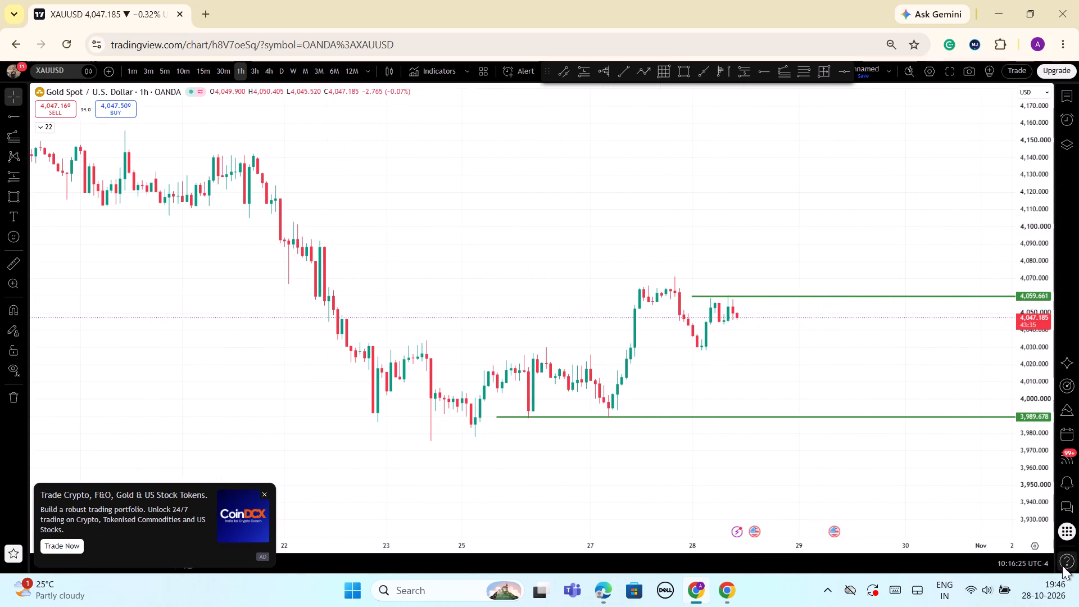
left_click_drag(1033, 502, 1049, 405)
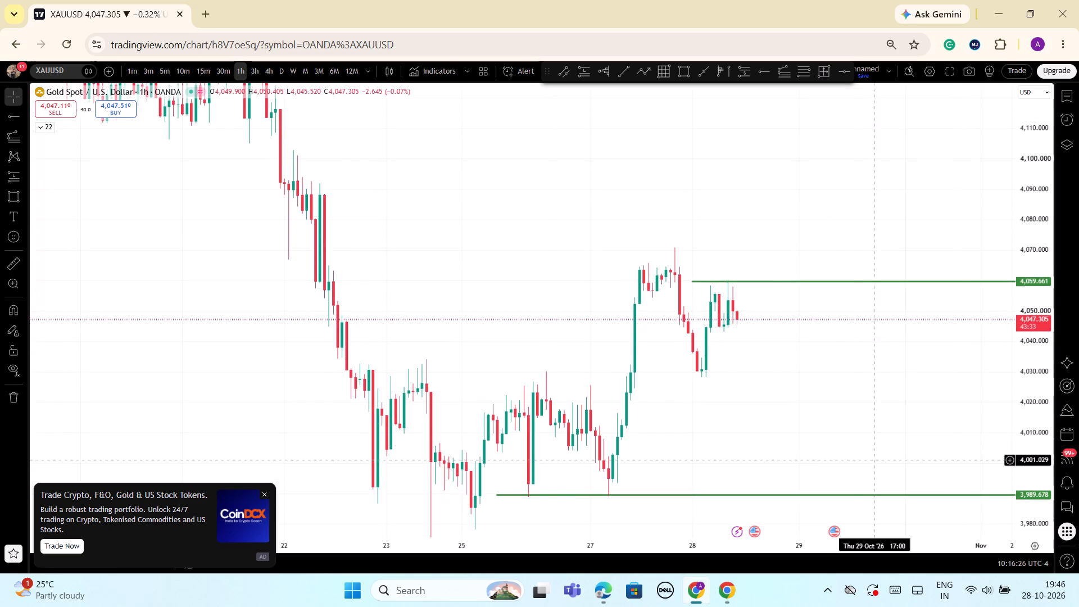
scroll(847, 460, "up", 4)
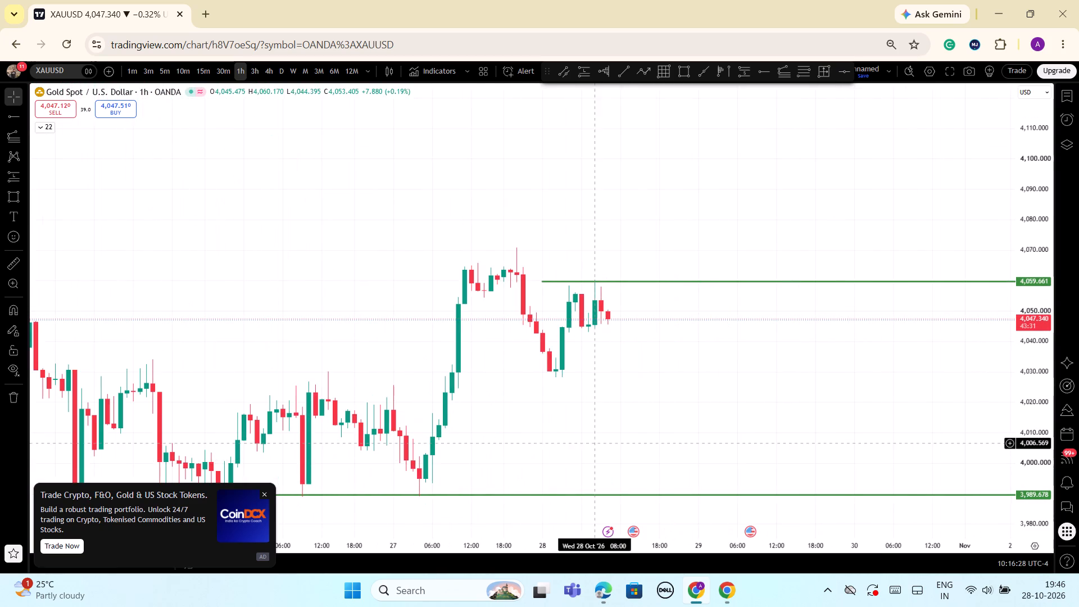
scroll(627, 411, "down", 2)
left_click_drag(1031, 398, 1048, 503)
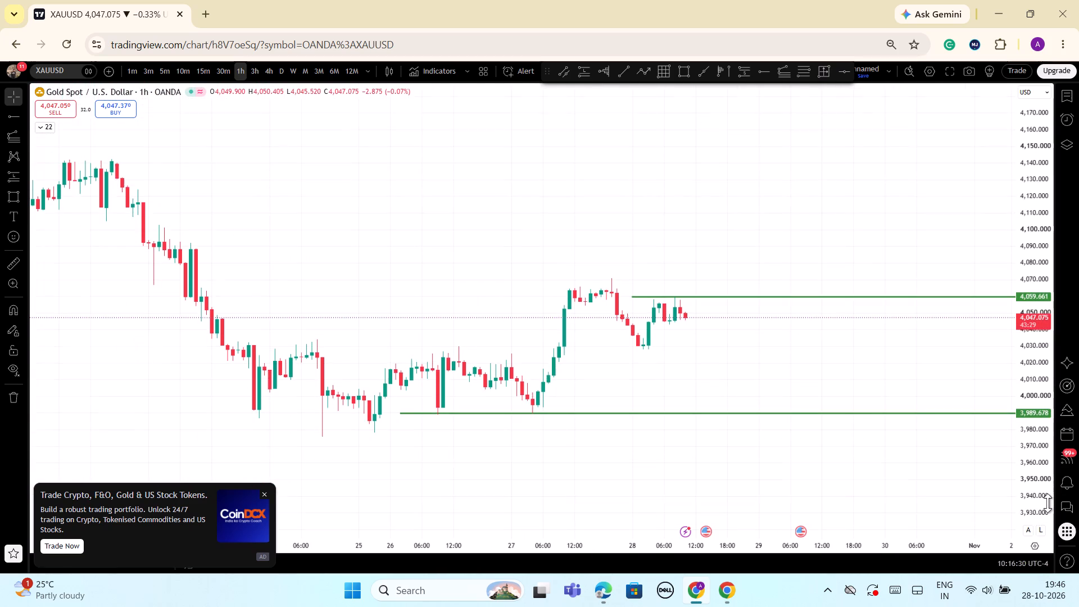
left_click_drag(1048, 503, 1048, 504)
scroll(741, 496, "down", 4)
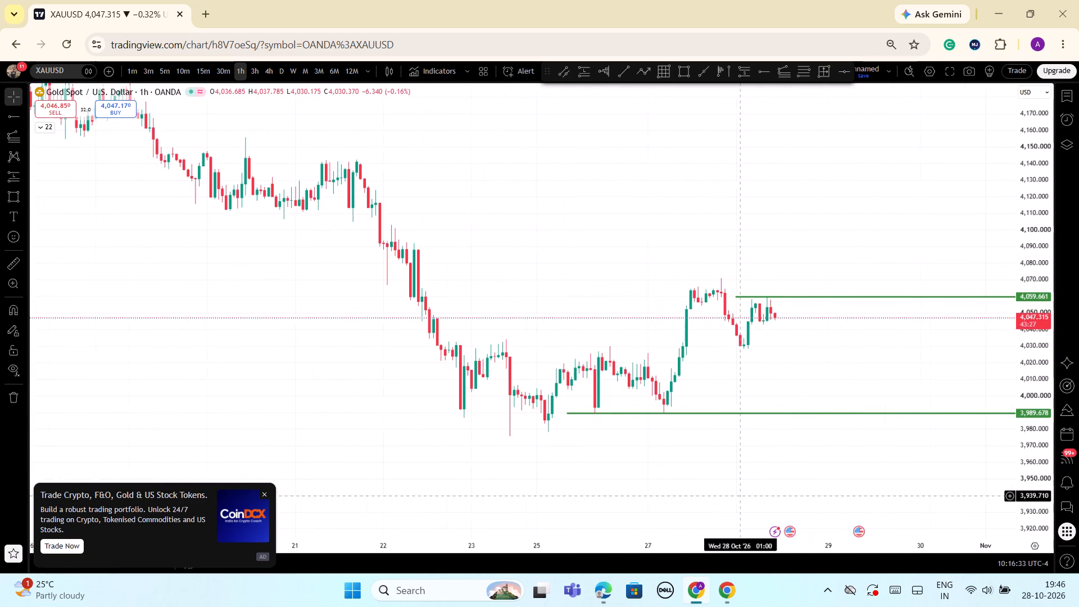
left_click_drag(1026, 494, 1024, 479)
scroll(786, 381, "up", 3)
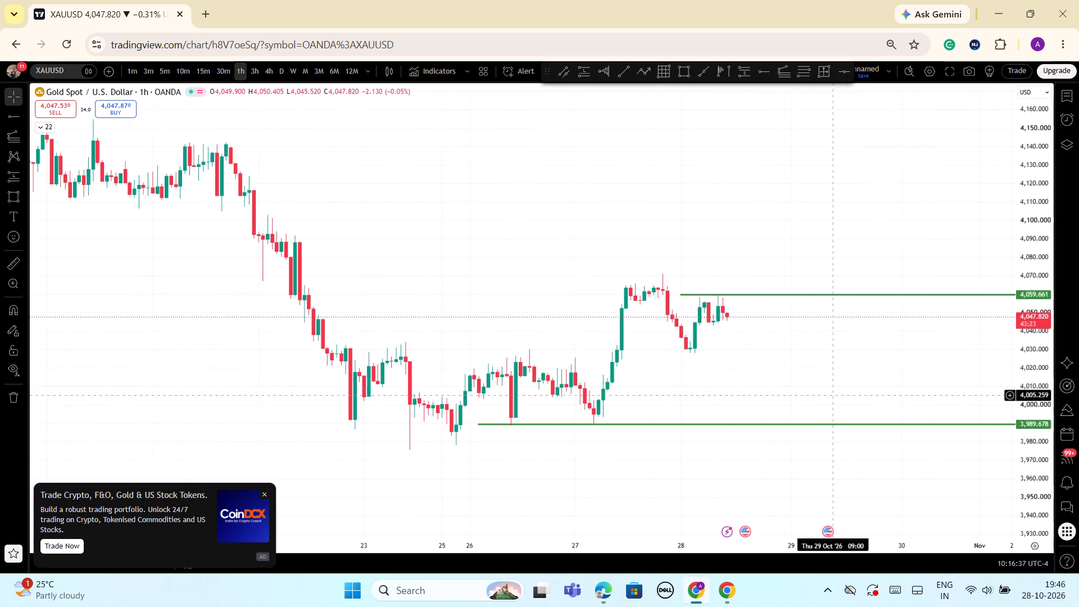
scroll(835, 396, "up", 2)
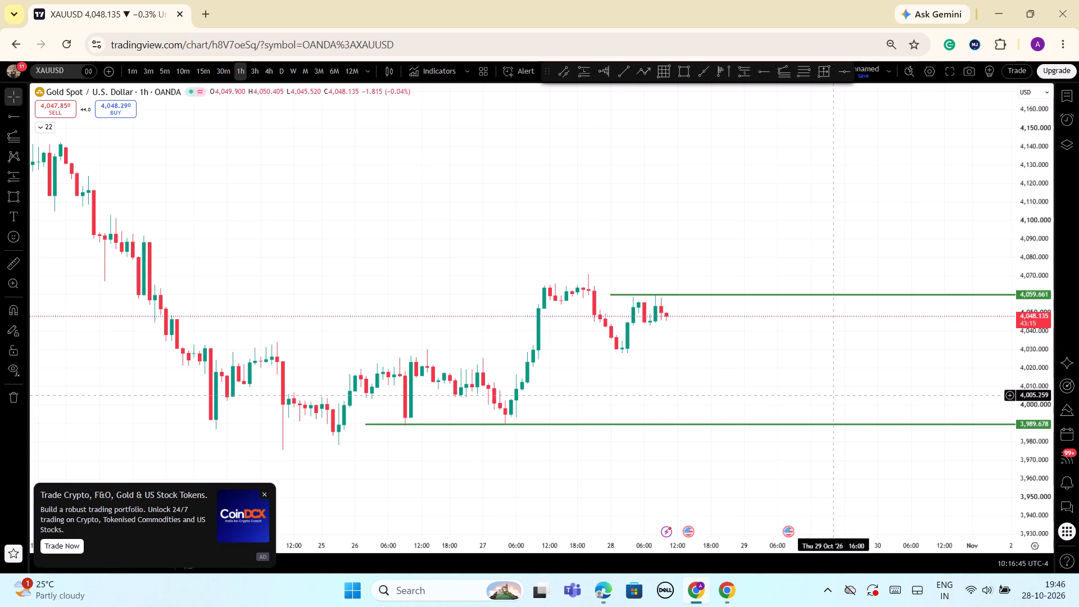
scroll(828, 399, "down", 1)
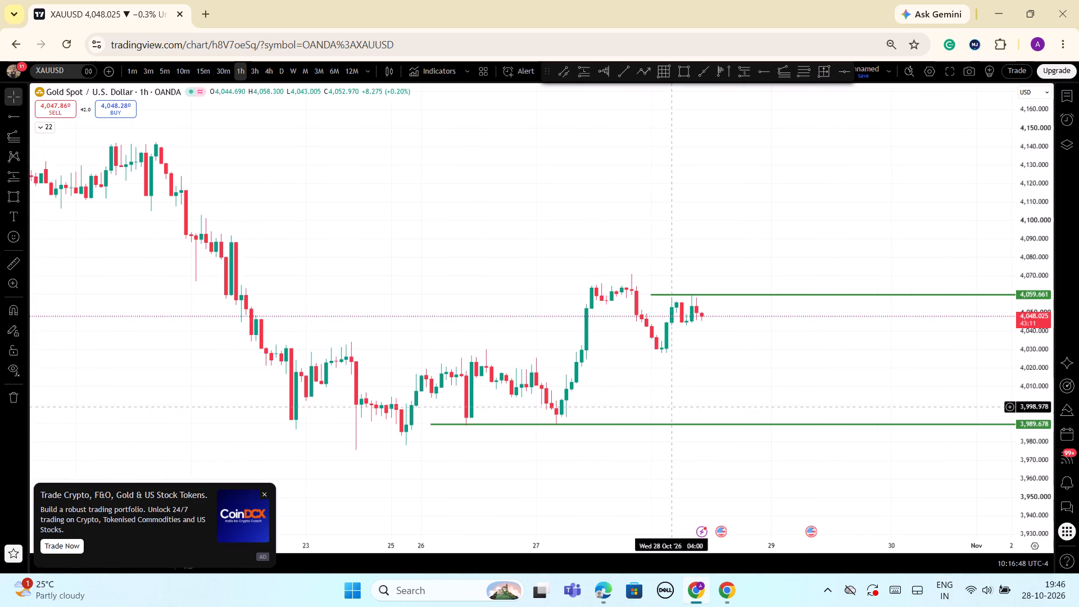
scroll(847, 338, "down", 1)
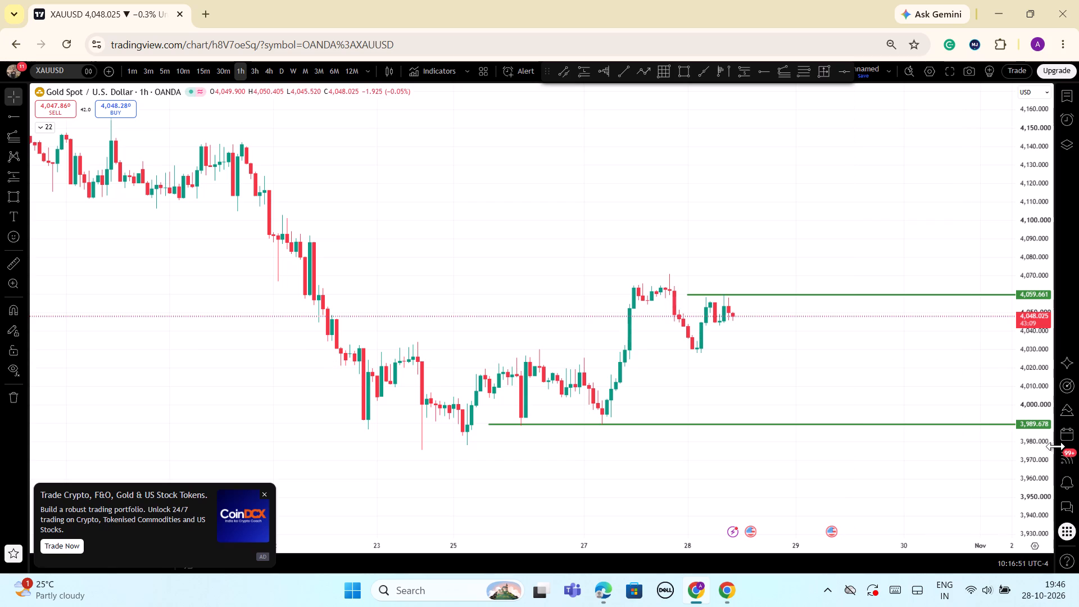
left_click_drag(1032, 478, 1020, 395)
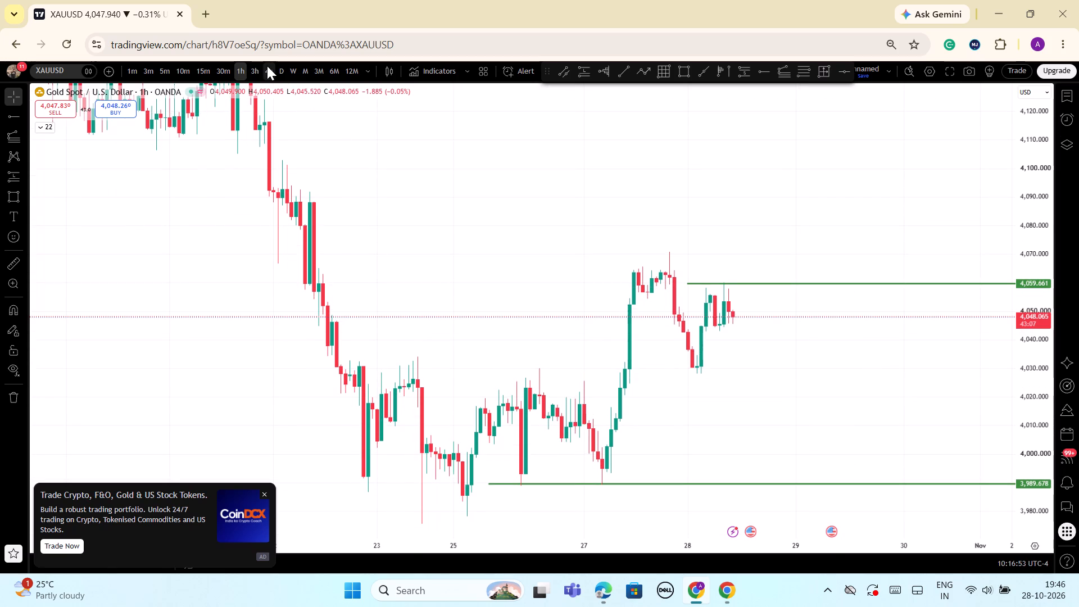
Switch the chart to the four-hour timeframe and fit the recent swings with both horizontal rays in the price range.
left_click(267, 71)
scroll(697, 198, "down", 2)
scroll(755, 224, "up", 4)
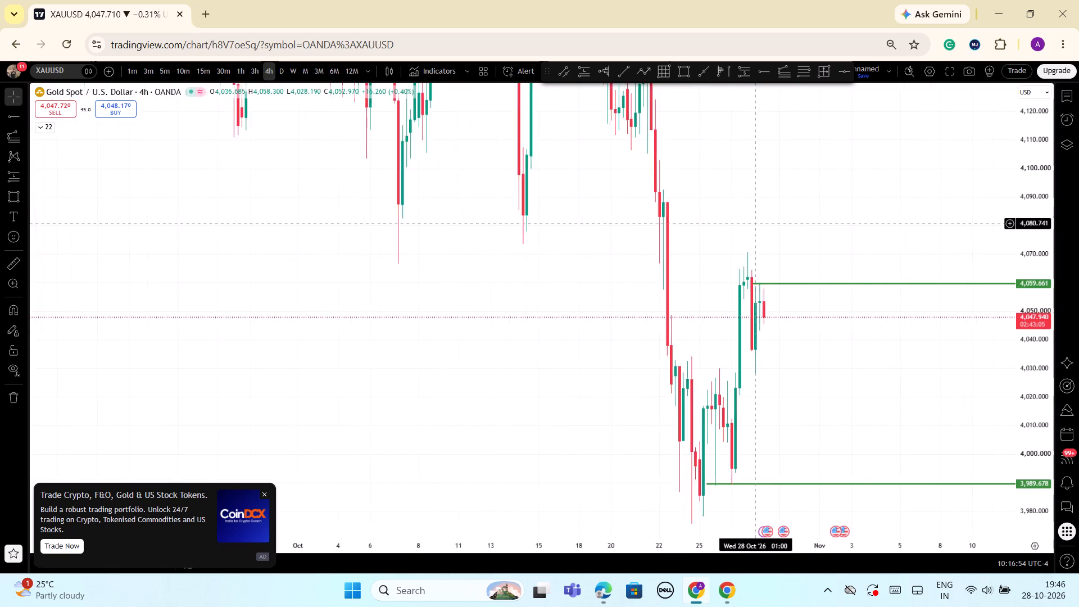
left_click_drag(1023, 334, 1078, 496)
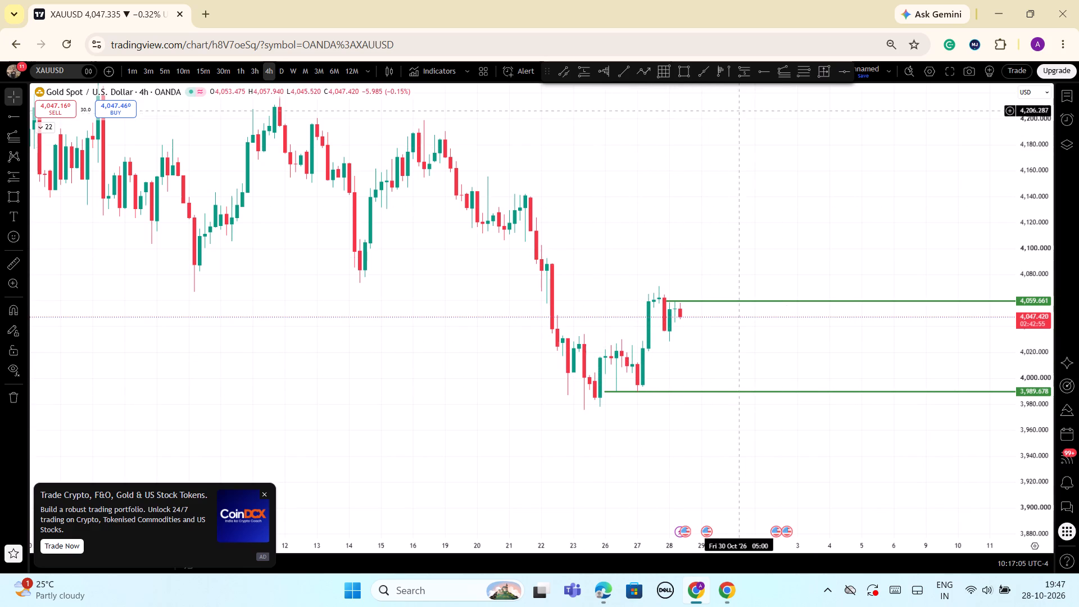
Draw a rising trend line from the 25 October low at about 3,978.8 to about 4,029.6 on 1 November.
left_click(625, 73)
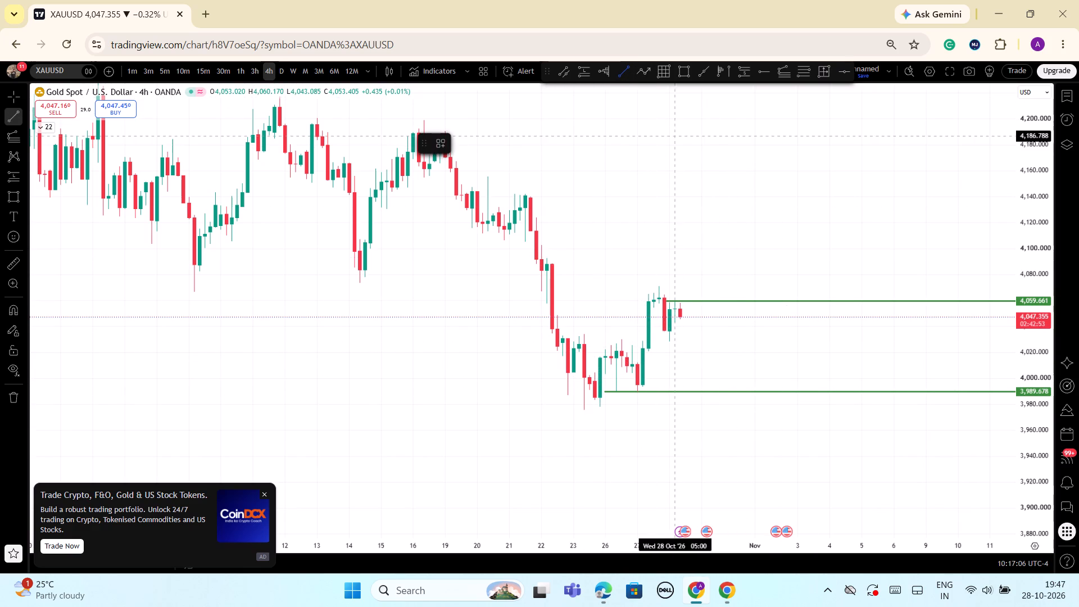
left_click(601, 406)
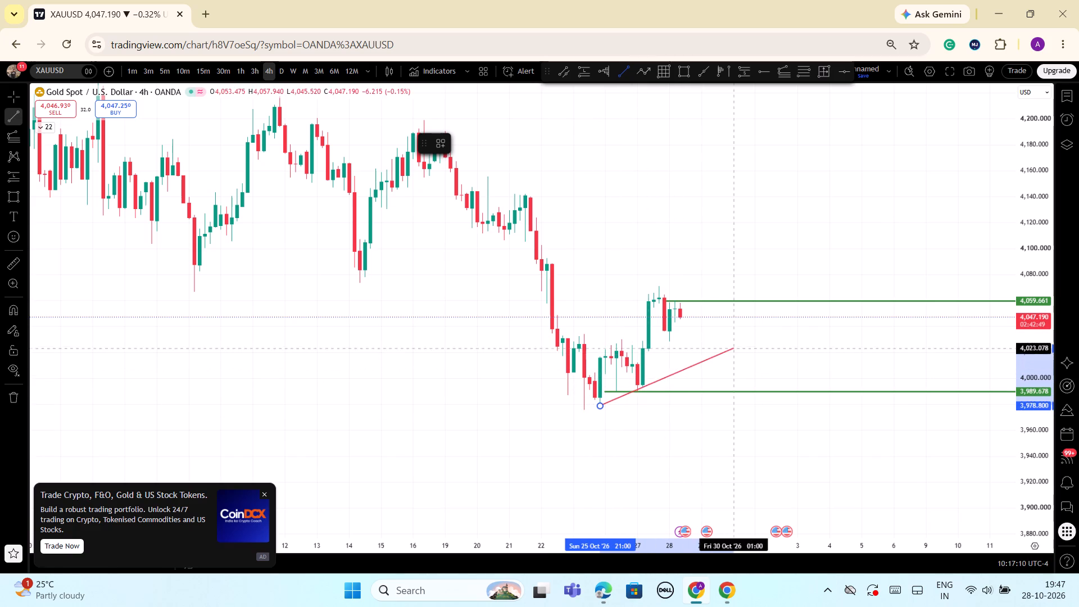
left_click(754, 340)
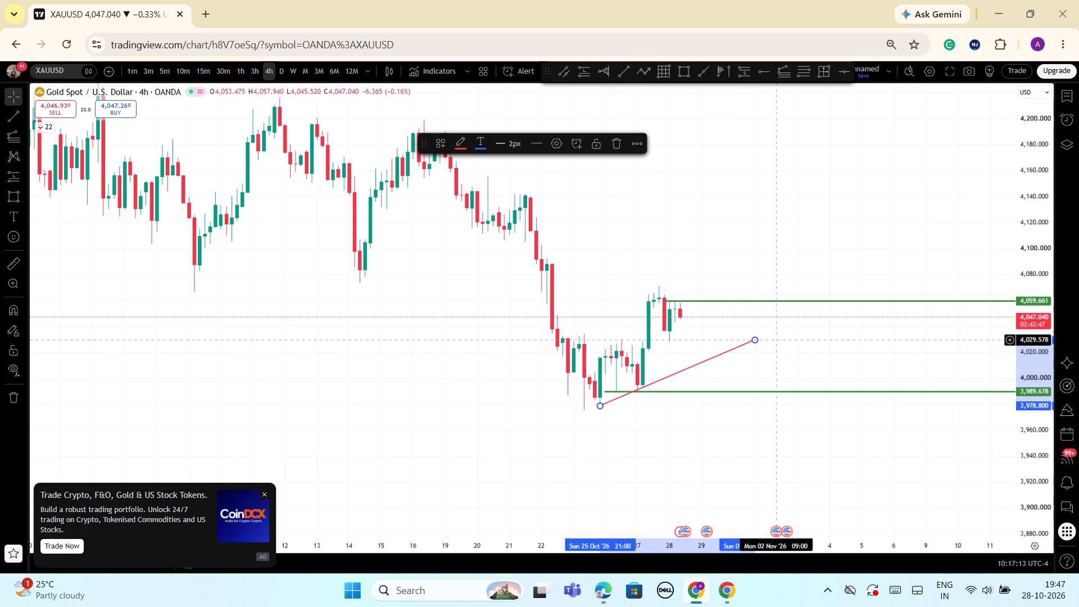
left_click(776, 339)
Label the rising trend line "trendline" in green text, aligned to the middle of the line.
left_click(720, 354)
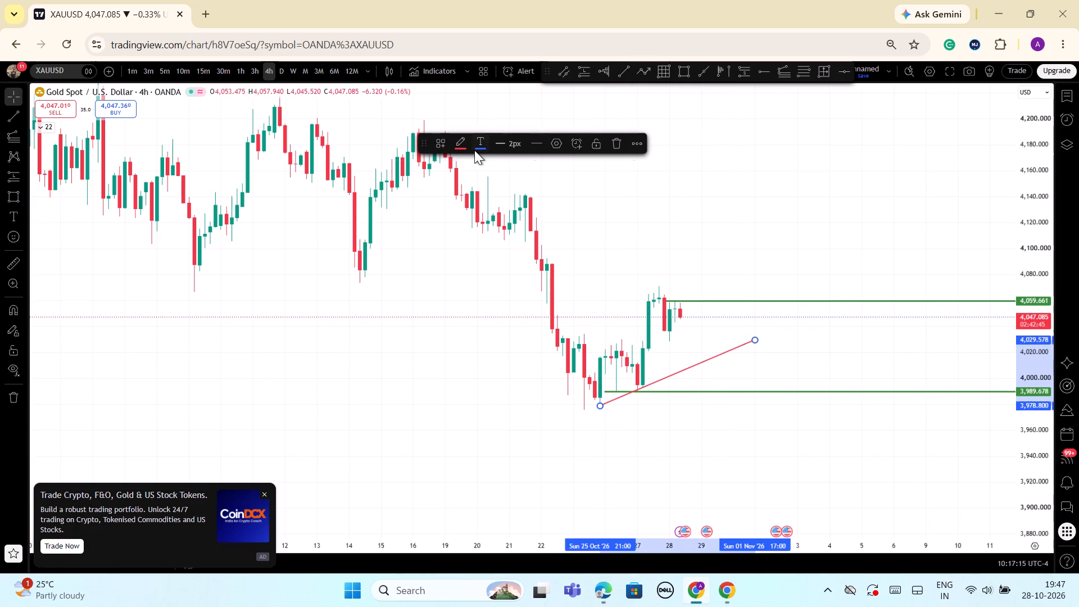
left_click(551, 143)
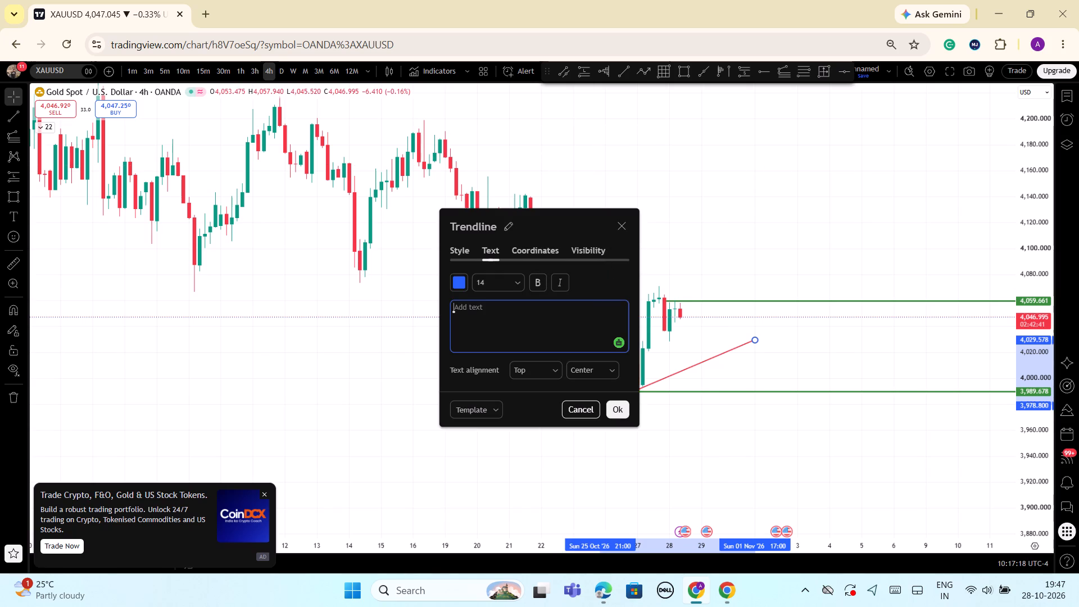
left_click(495, 309)
type("trendline")
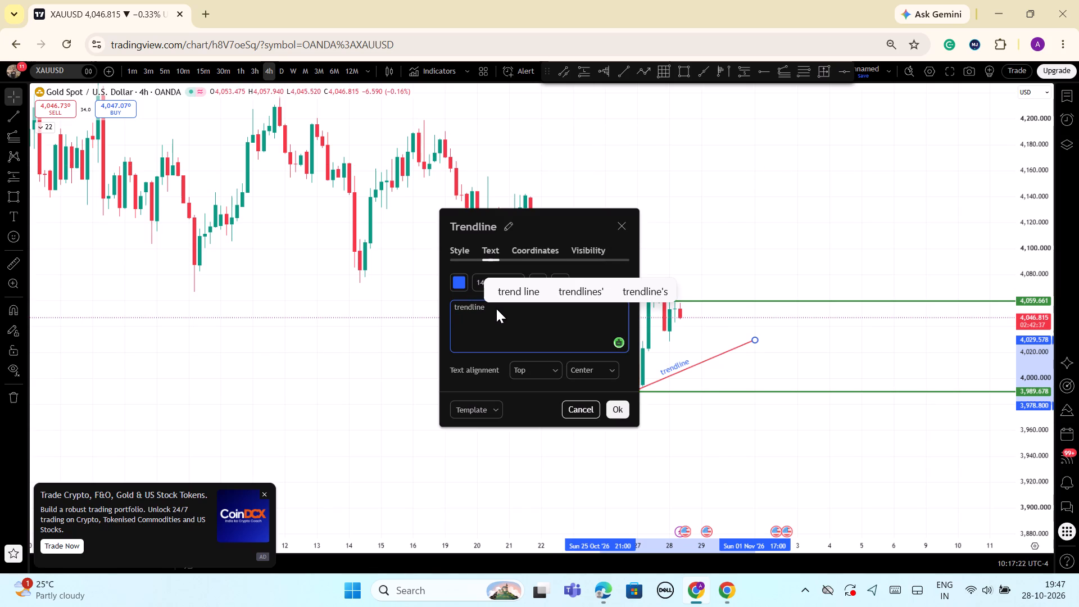
left_click(559, 369)
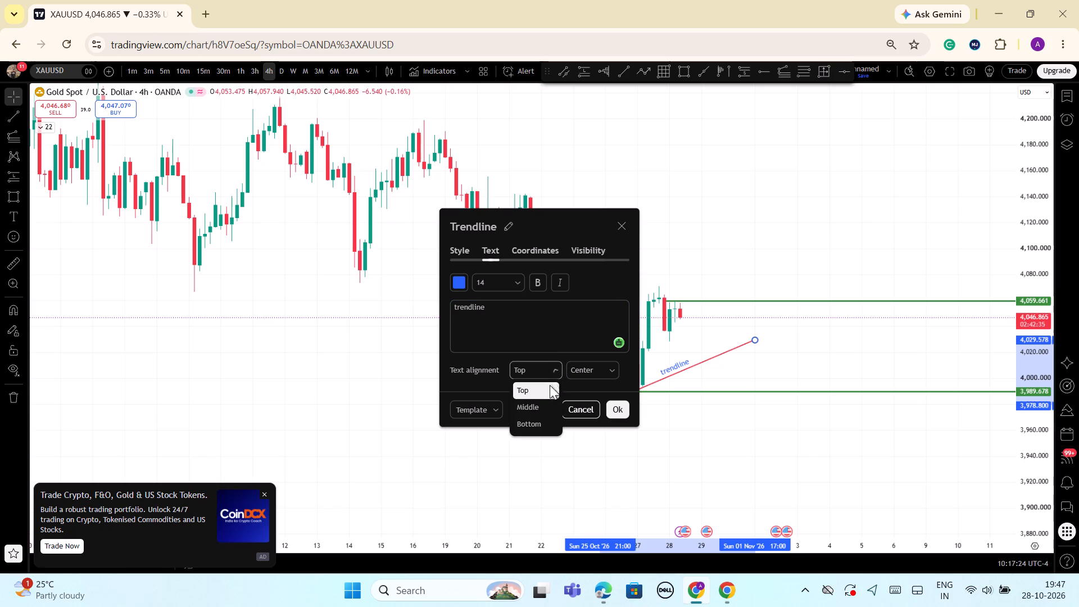
left_click(541, 409)
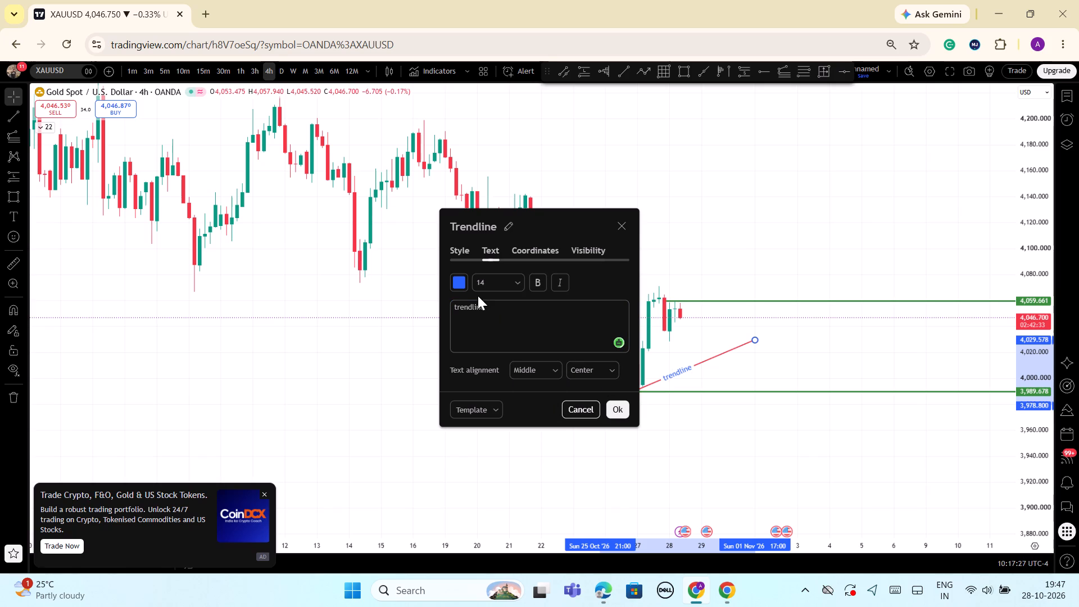
left_click(460, 286)
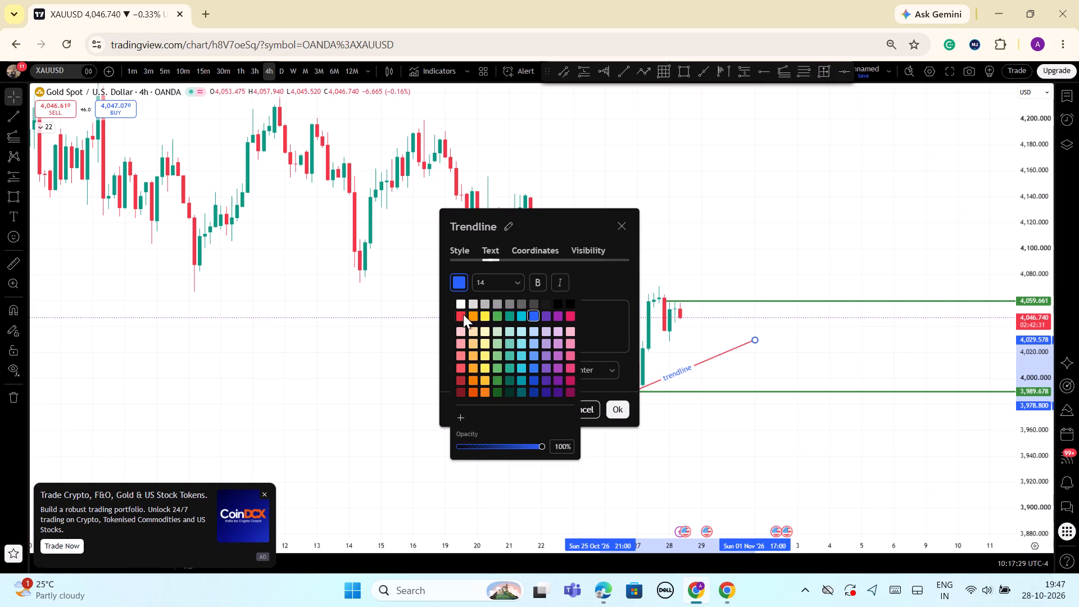
left_click(500, 380)
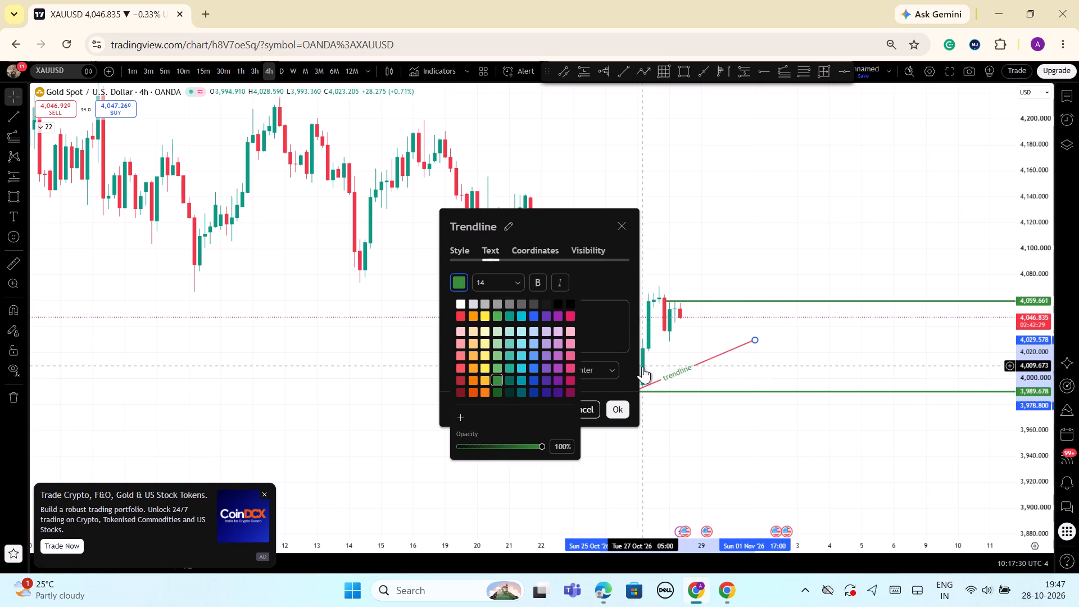
left_click(611, 406)
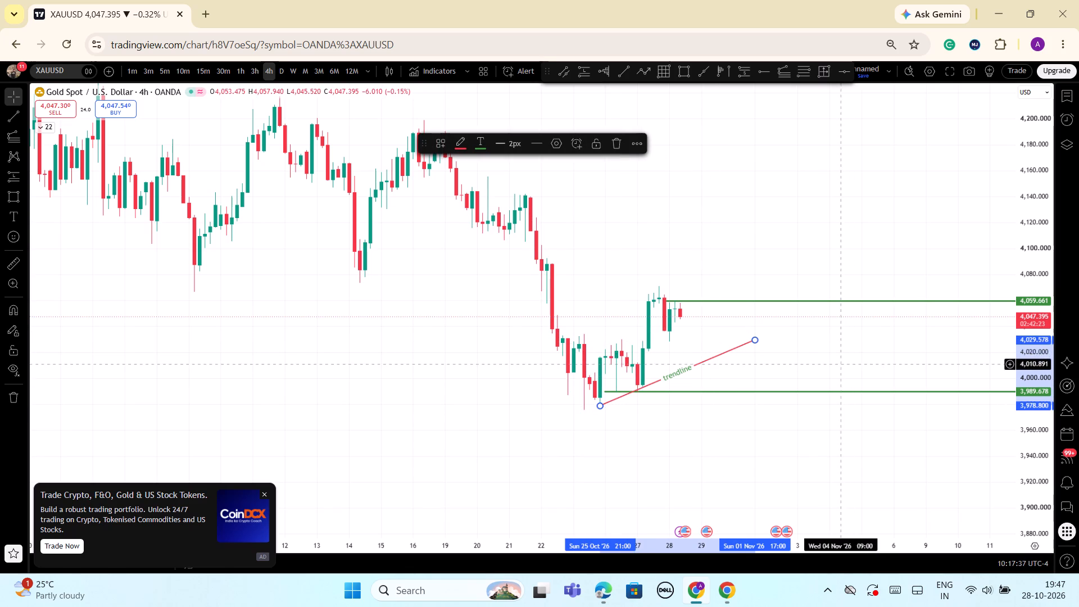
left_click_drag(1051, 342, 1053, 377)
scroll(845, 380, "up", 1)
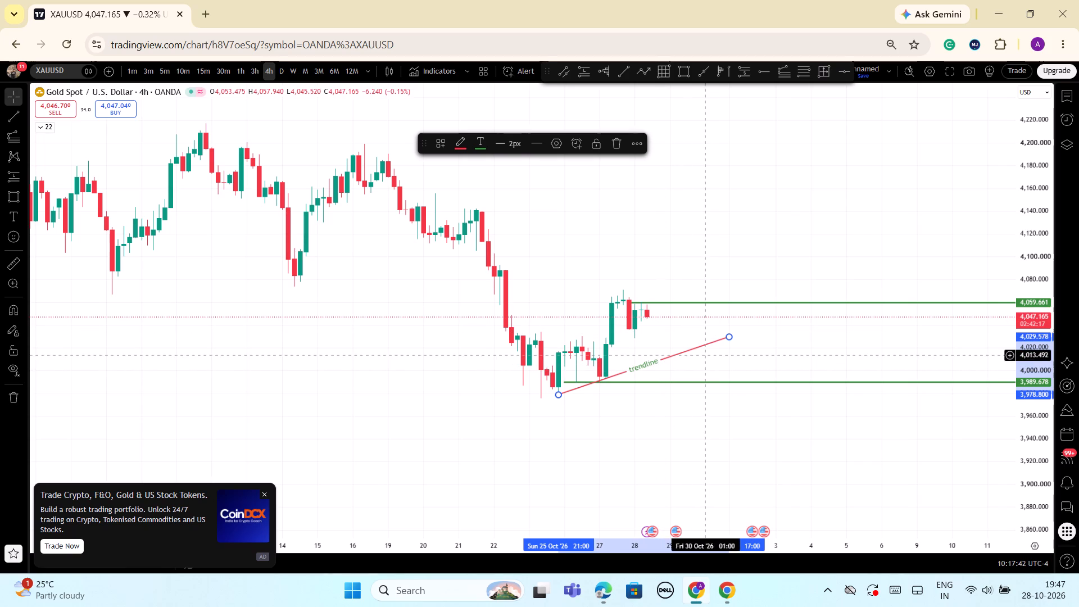
Search Google for gocharting in a new browser tab and open the GoCharting India site.
left_click(206, 13)
left_click(411, 269)
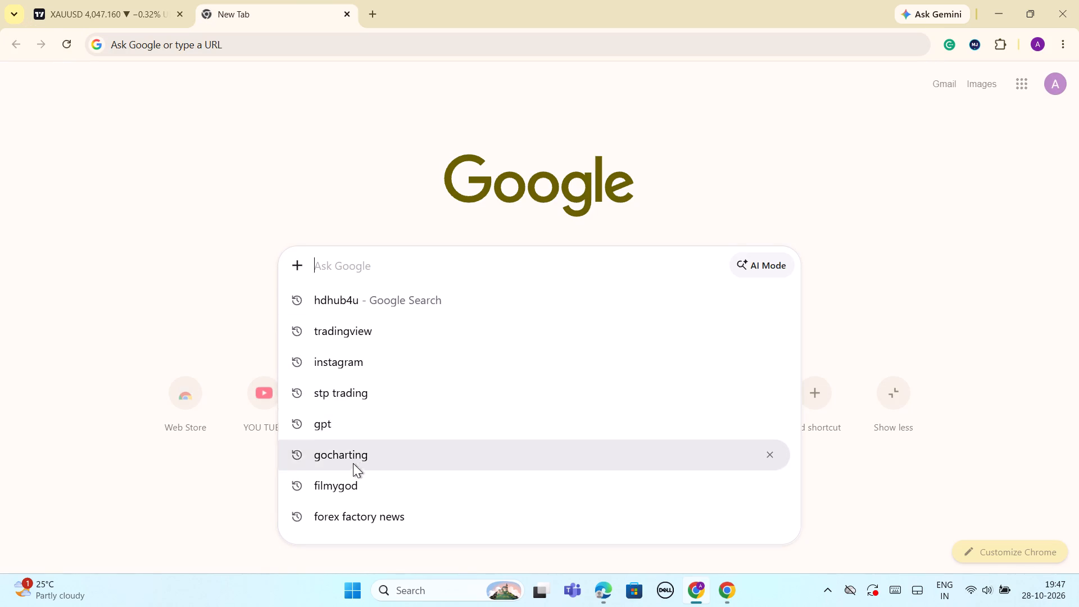
left_click(354, 461)
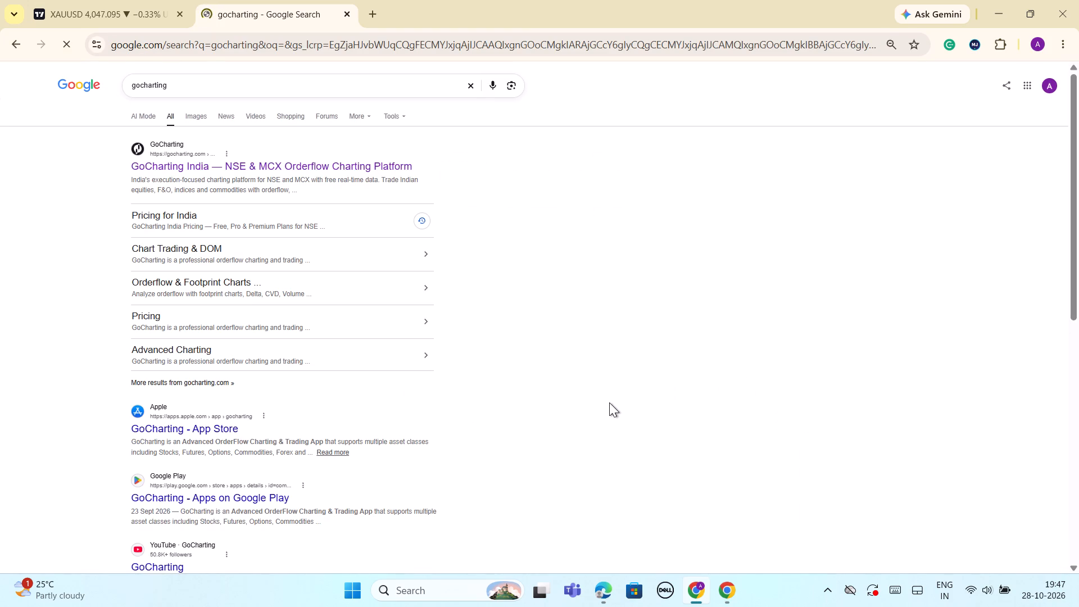
left_click(187, 170)
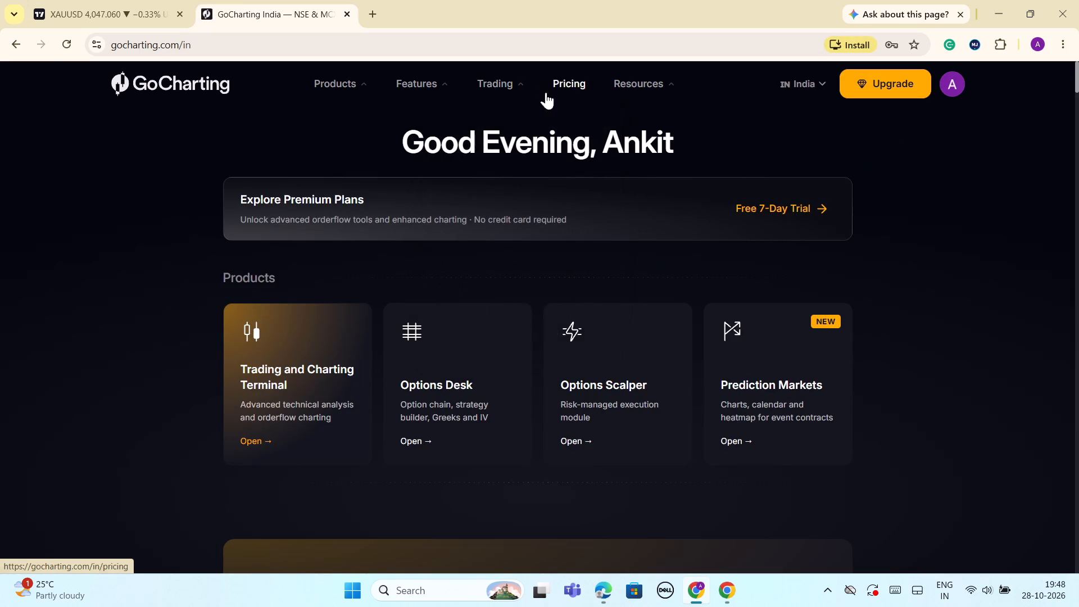
Open the GoChamp challenges page on the GoCharting site.
left_click(572, 321)
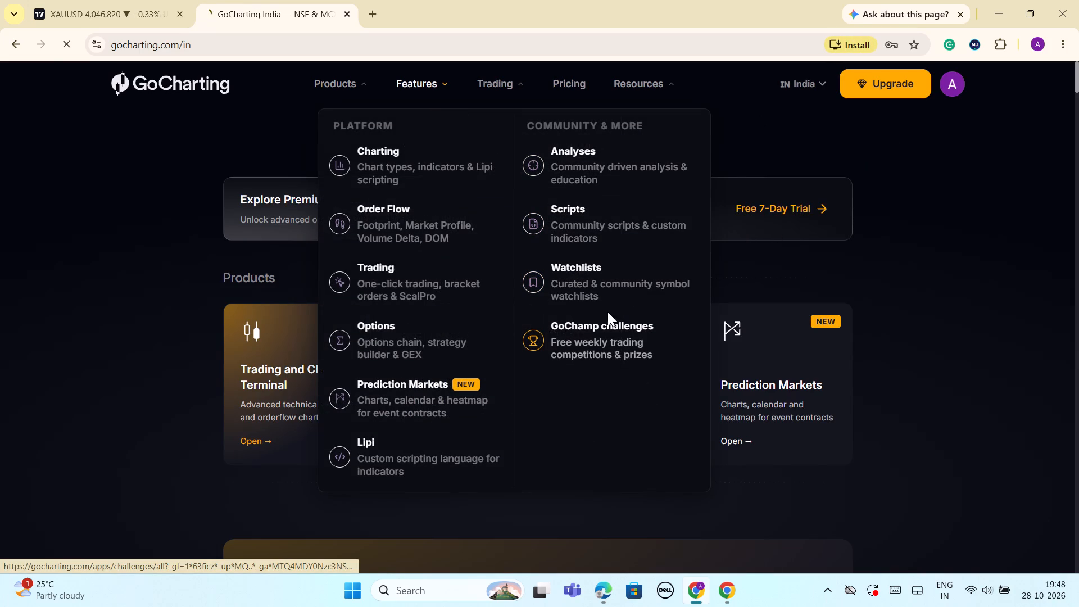